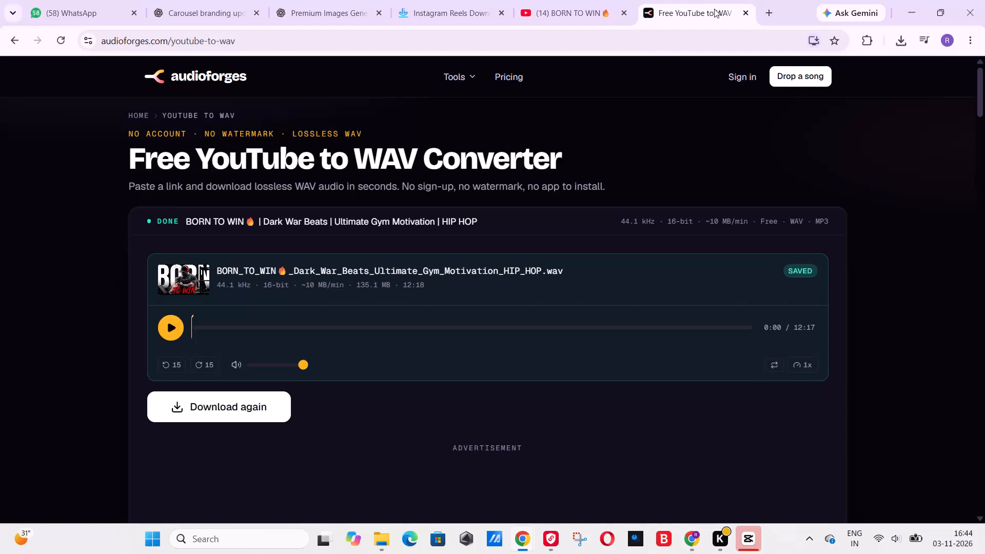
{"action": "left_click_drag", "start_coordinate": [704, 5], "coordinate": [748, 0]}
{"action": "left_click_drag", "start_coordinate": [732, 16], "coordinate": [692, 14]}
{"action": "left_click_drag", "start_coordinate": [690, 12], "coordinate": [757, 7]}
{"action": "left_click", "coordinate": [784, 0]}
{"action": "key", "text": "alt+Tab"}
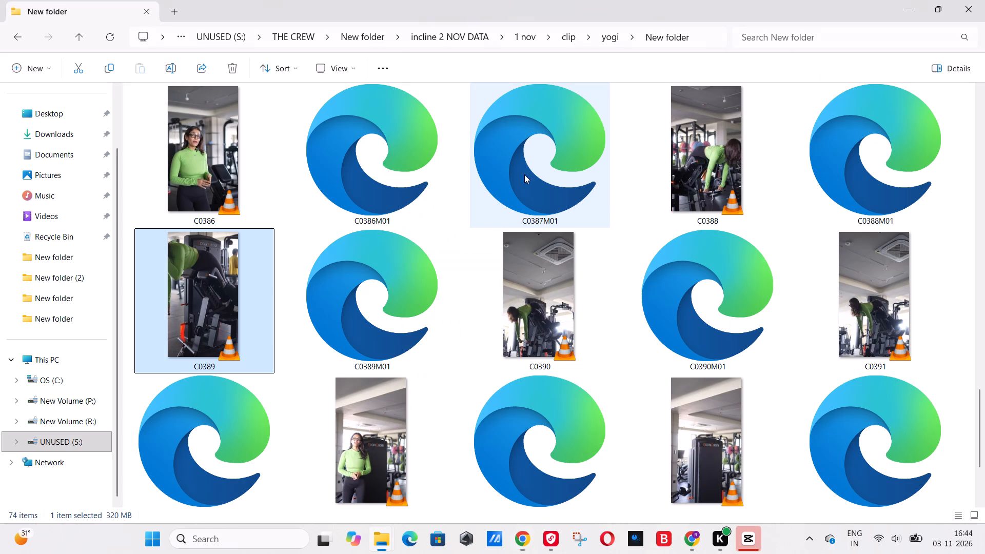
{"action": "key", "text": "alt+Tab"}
Switch to CapCut and play the timeline from about 6 s, rechecking the section around clips C0388 and C0389.
{"action": "key", "text": "alt+Tab"}
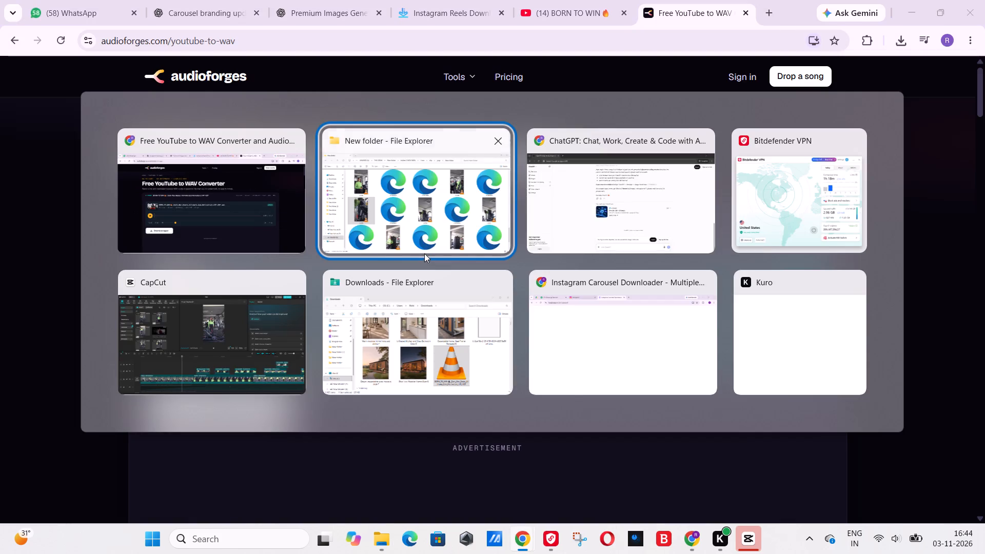
{"action": "key", "text": "alt+Tab"}
{"action": "key", "text": "alt+Tab"}
{"action": "key", "text": "alt+Tab"}
{"action": "key", "text": "alt+Tab"}
{"action": "left_click", "coordinate": [394, 394]}
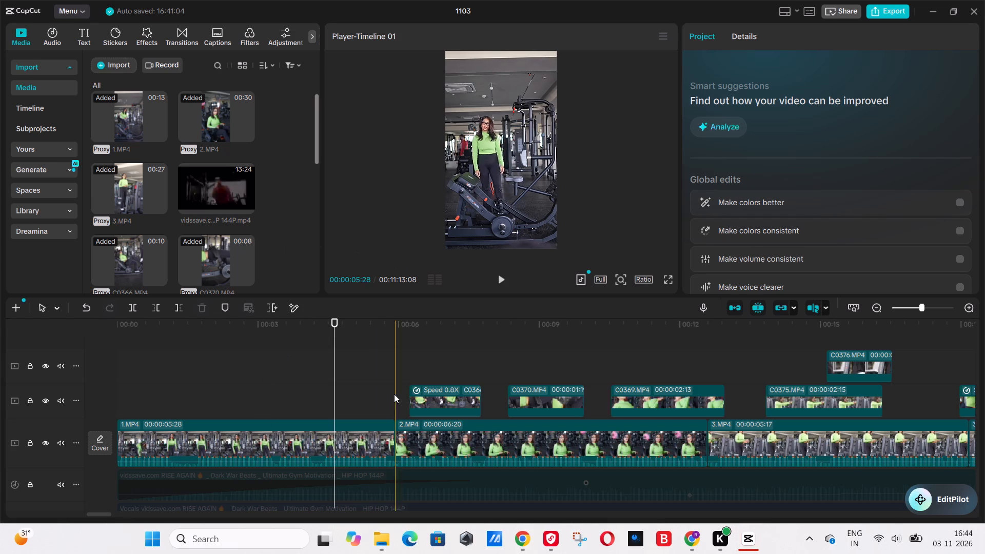
{"action": "key", "text": "space"}
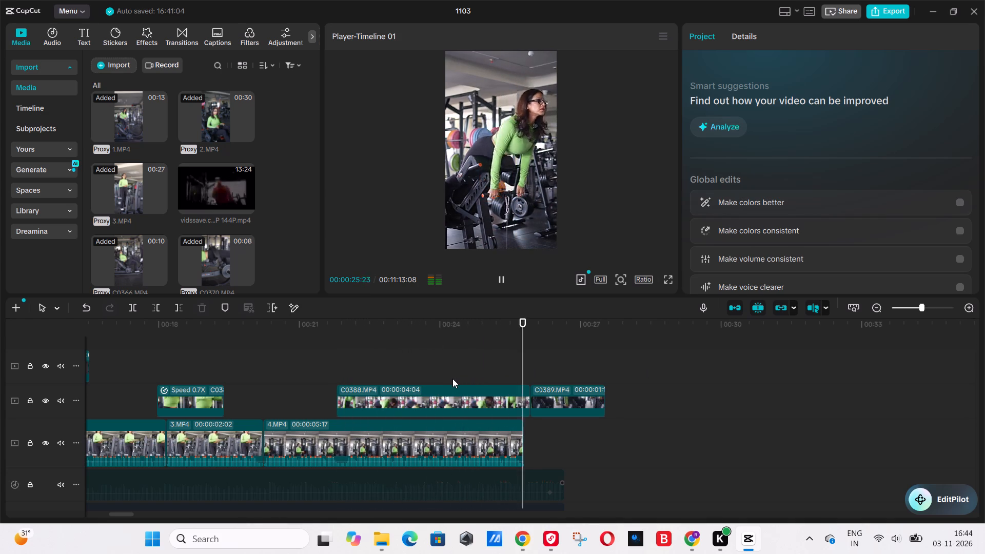
{"action": "left_click", "coordinate": [483, 347]}
{"action": "key", "text": "space"}
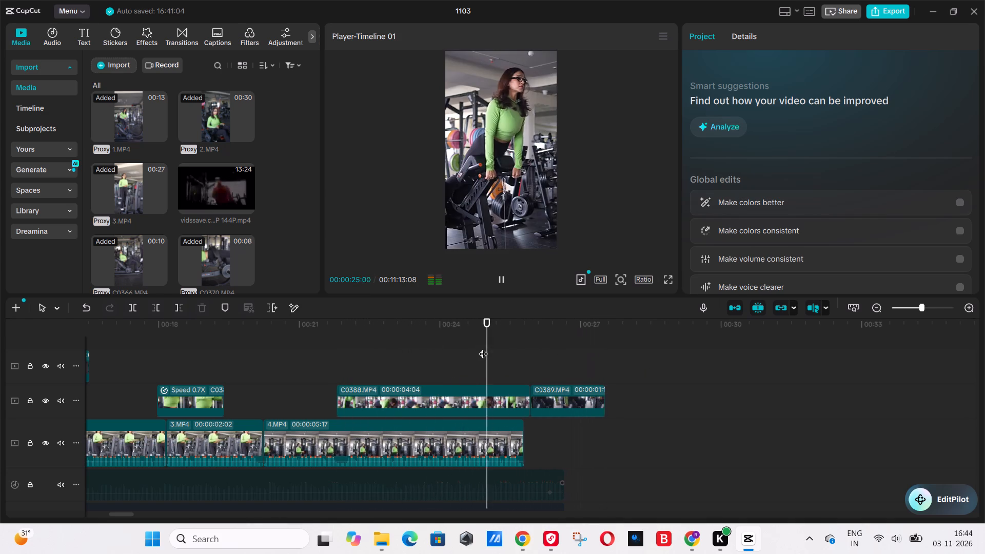
{"action": "key", "text": "space"}
{"action": "left_click", "coordinate": [495, 369]}
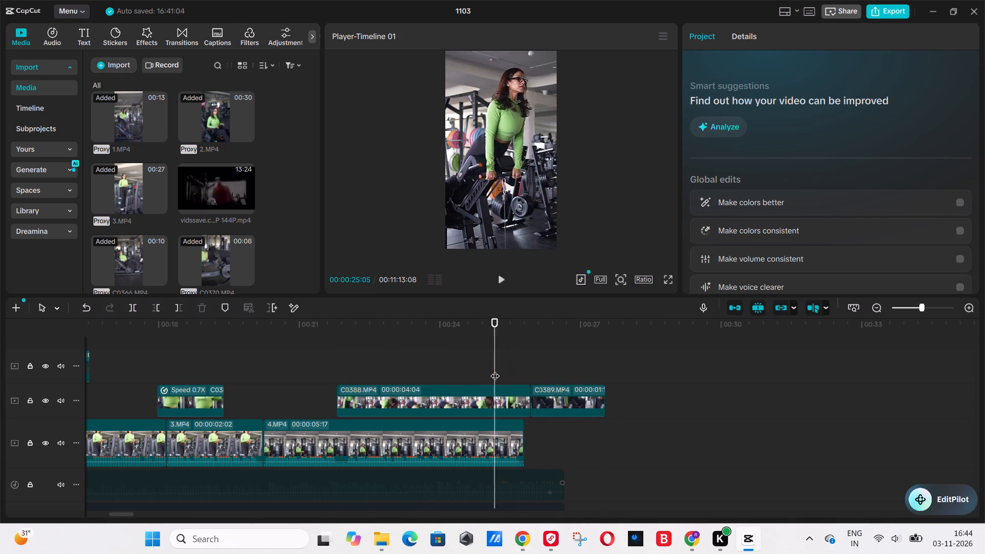
{"action": "key", "text": "space"}
{"action": "left_click", "coordinate": [557, 401]}
{"action": "left_click", "coordinate": [260, 369]}
{"action": "key", "text": "space"}
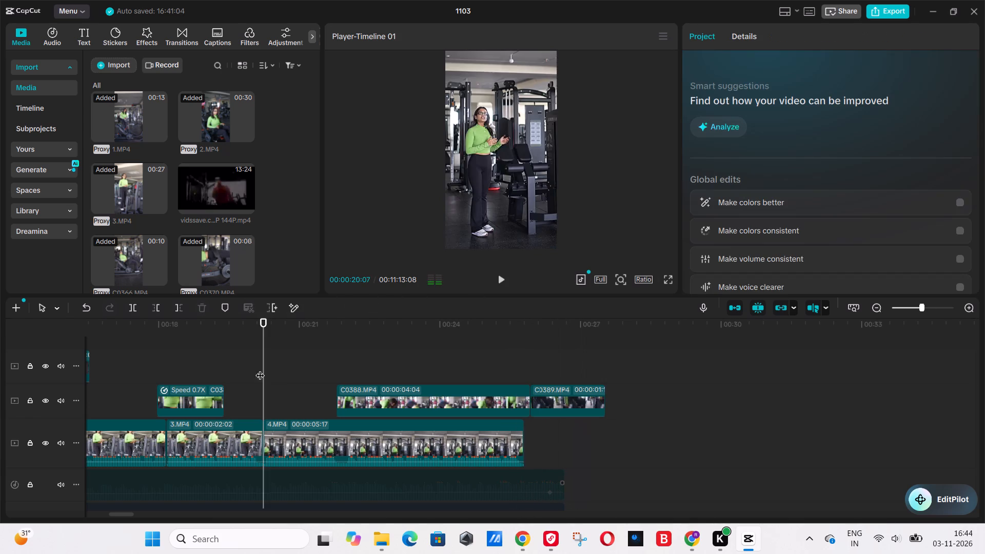
{"action": "key", "text": "space"}
{"action": "left_click", "coordinate": [391, 399]}
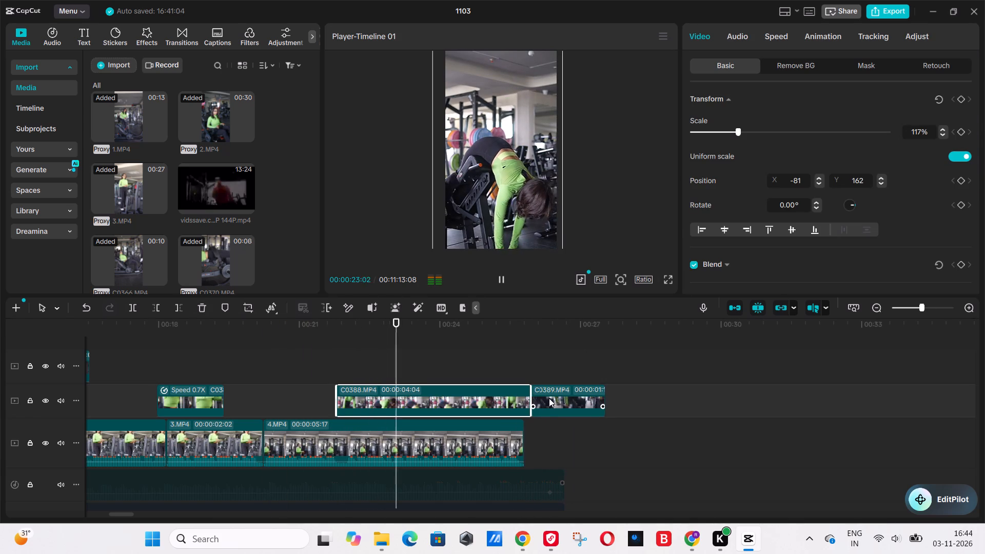
Move clip C0389 to the track above so it overlaps the end of C0388, starting at about 25 s.
{"action": "left_click", "coordinate": [558, 394]}
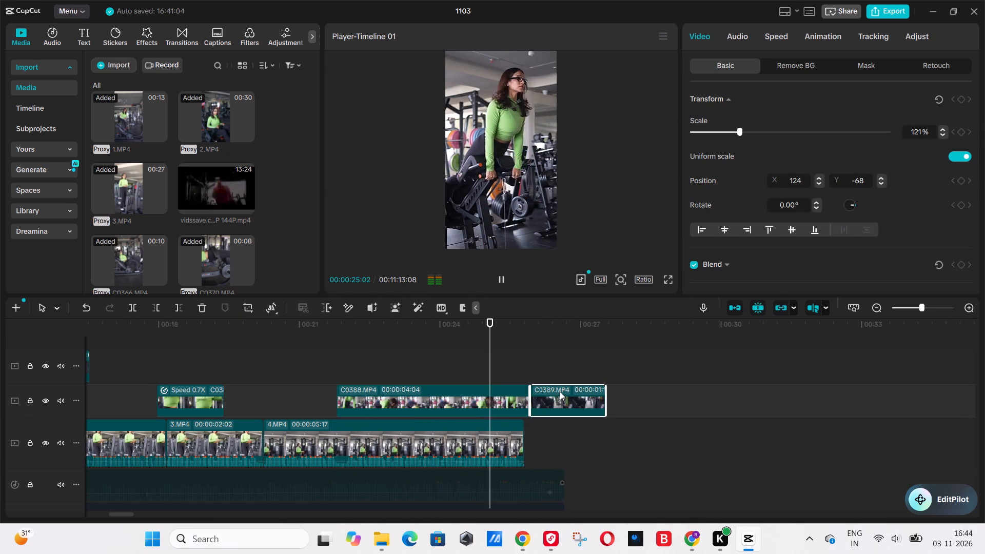
{"action": "key", "text": "space"}
{"action": "left_click_drag", "start_coordinate": [550, 390], "coordinate": [519, 365]}
{"action": "left_click", "coordinate": [508, 347]}
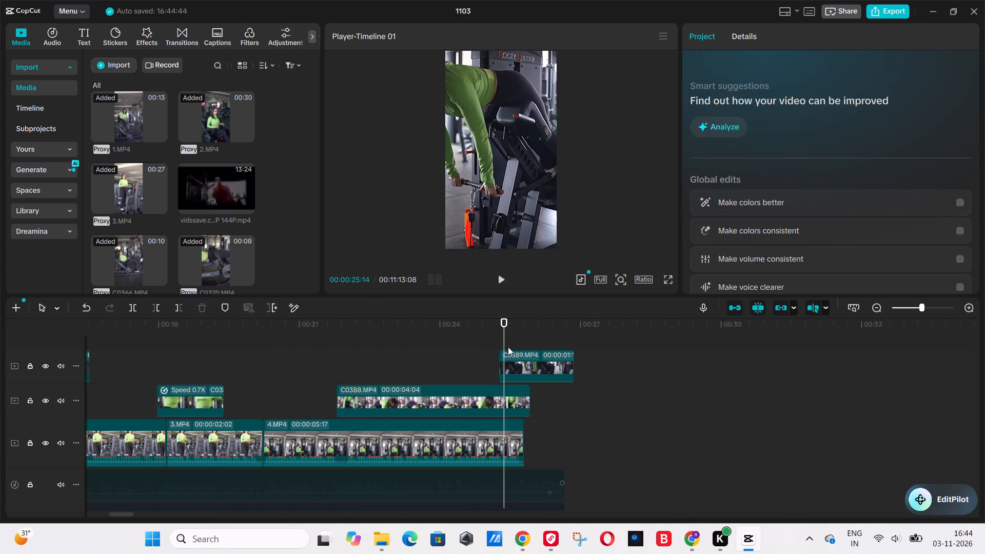
{"action": "left_click", "coordinate": [511, 352]}
{"action": "left_click_drag", "start_coordinate": [511, 353], "coordinate": [518, 356]}
{"action": "left_click", "coordinate": [501, 359]}
{"action": "key", "text": "space"}
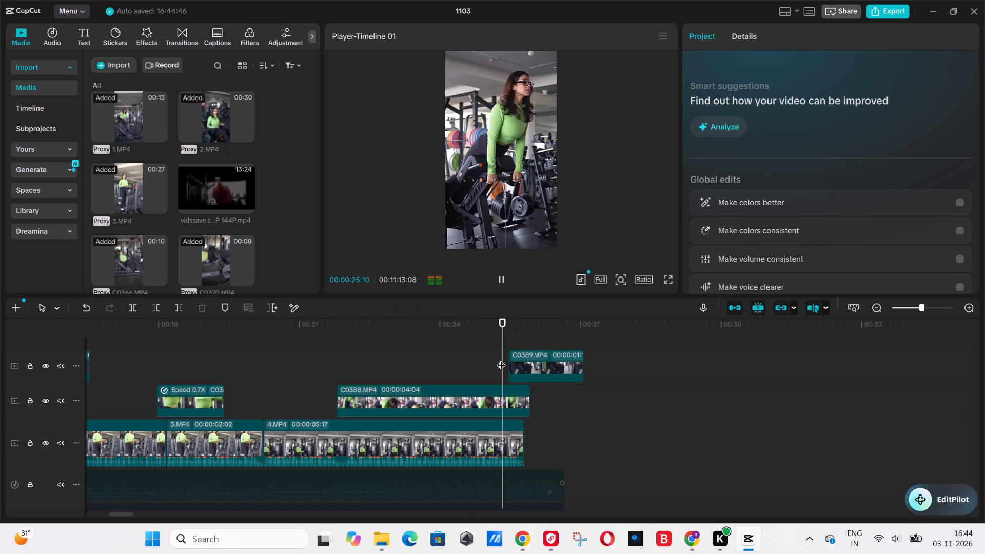
{"action": "key", "text": "space"}
Switch to the footage folder and preview the talking clips C0395 and C0394 in VLC.
{"action": "key", "text": "alt+Tab"}
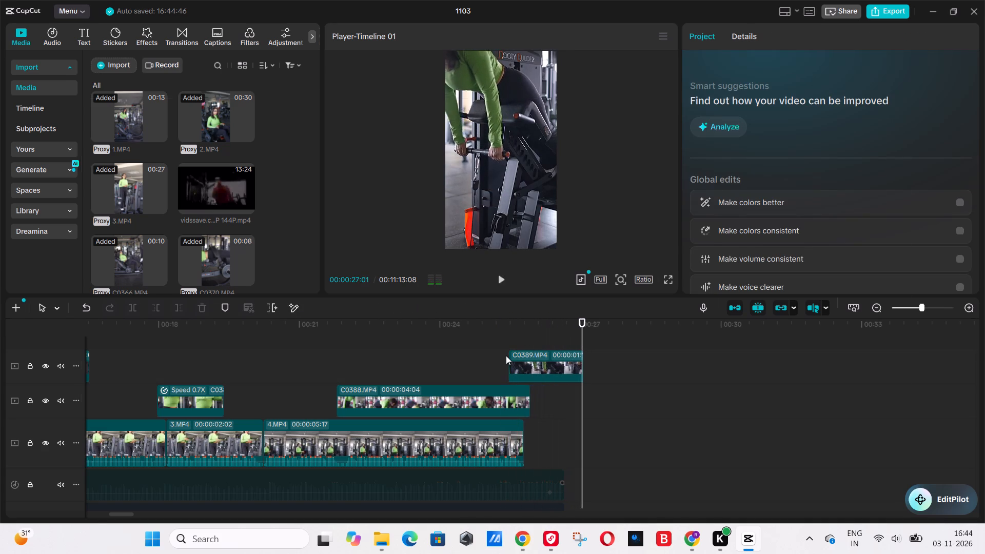
{"action": "scroll", "coordinate": [588, 251], "scroll_direction": "down", "scroll_amount": 8}
{"action": "double_click", "coordinate": [588, 474]}
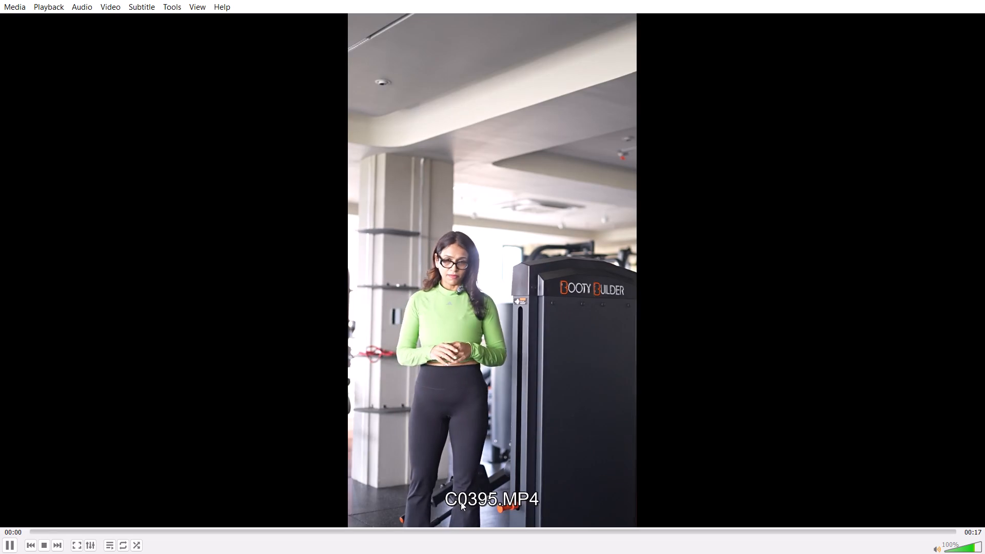
{"action": "scroll", "coordinate": [574, 381], "scroll_direction": "down", "scroll_amount": 5}
{"action": "scroll", "coordinate": [608, 314], "scroll_direction": "down", "scroll_amount": 4}
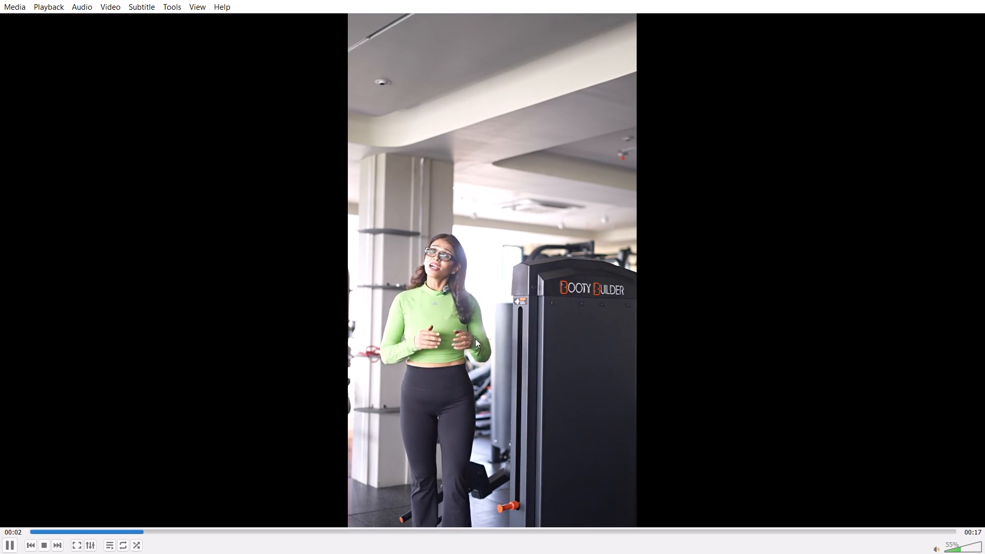
{"action": "scroll", "coordinate": [438, 324], "scroll_direction": "up", "scroll_amount": 5}
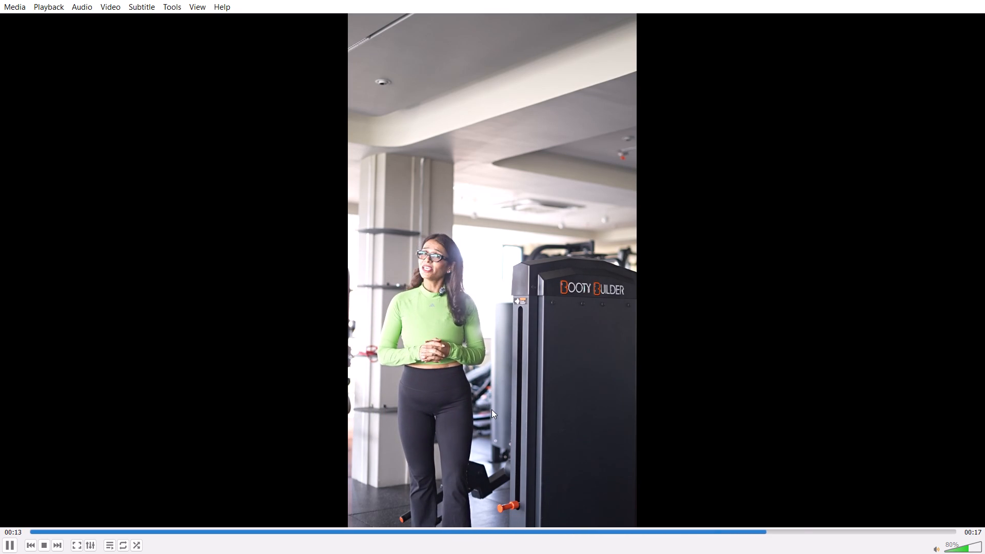
{"action": "key", "text": "alt+Tab"}
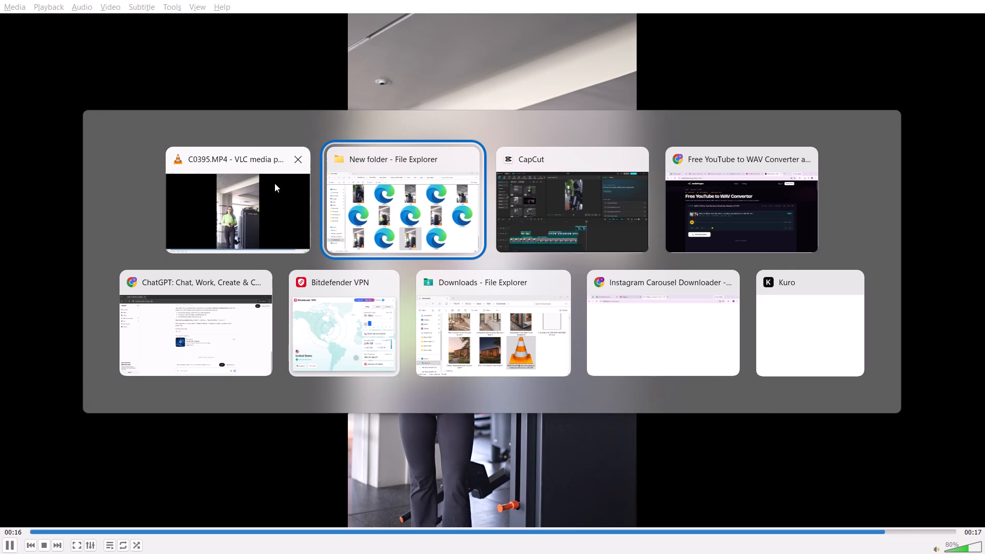
{"action": "left_click", "coordinate": [291, 159], "text": "alt"}
{"action": "double_click", "coordinate": [274, 459]}
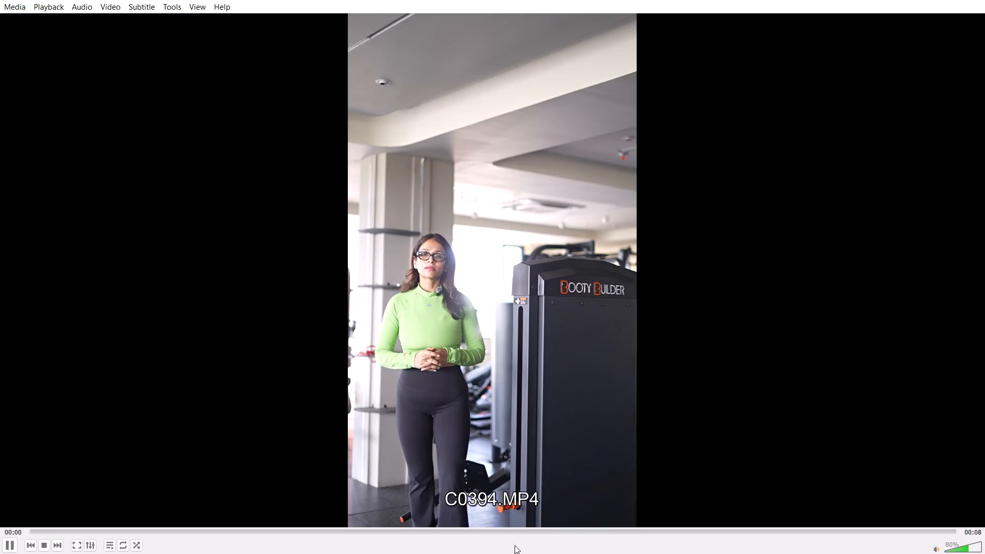
{"action": "left_click", "coordinate": [515, 546]}
{"action": "left_click", "coordinate": [513, 533]}
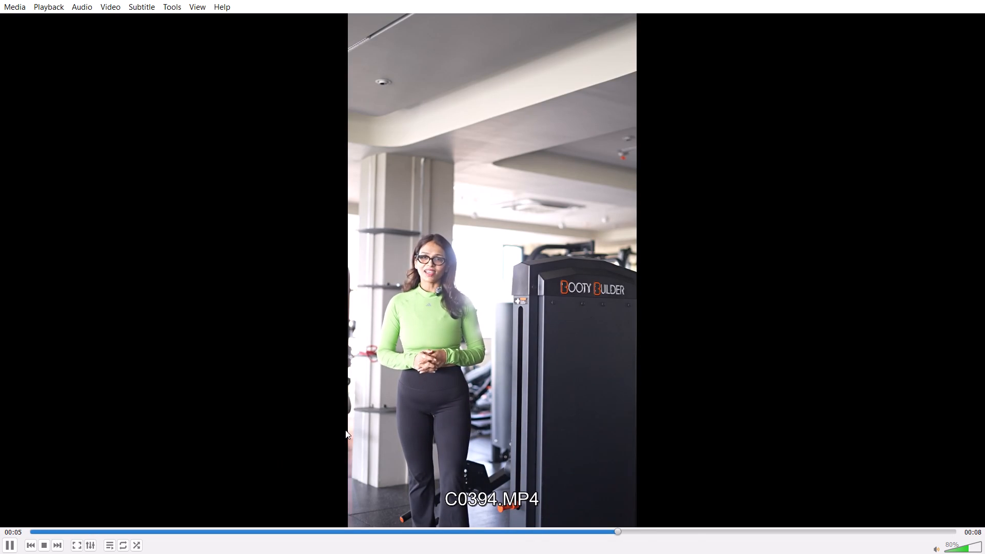
{"action": "key", "text": "alt+Tab"}
{"action": "left_click", "coordinate": [299, 159], "text": "alt"}
Add C0395 from the footage folder to the CapCut timeline, on its own track starting at the end of C0388.
{"action": "left_click", "coordinate": [593, 425]}
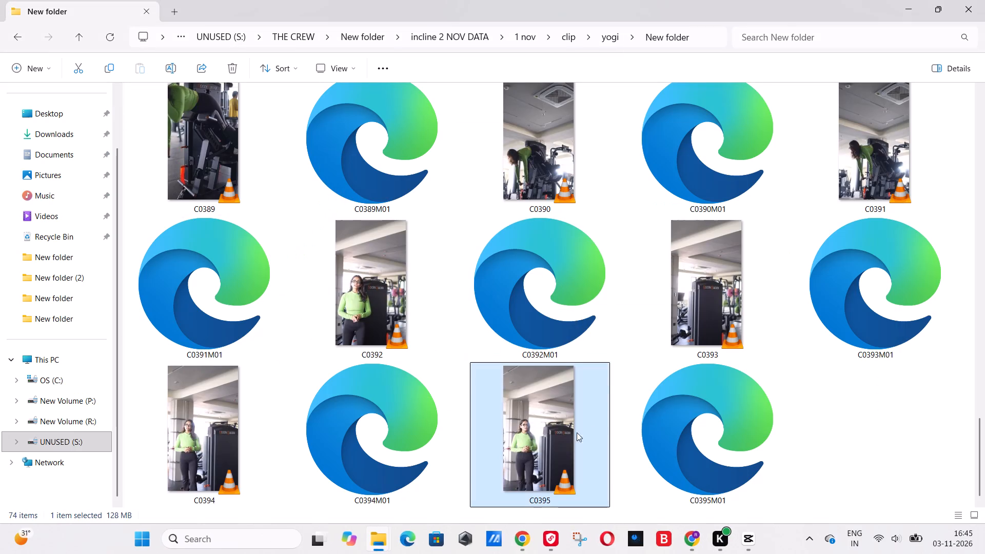
{"action": "left_click_drag", "start_coordinate": [544, 460], "coordinate": [591, 439]}
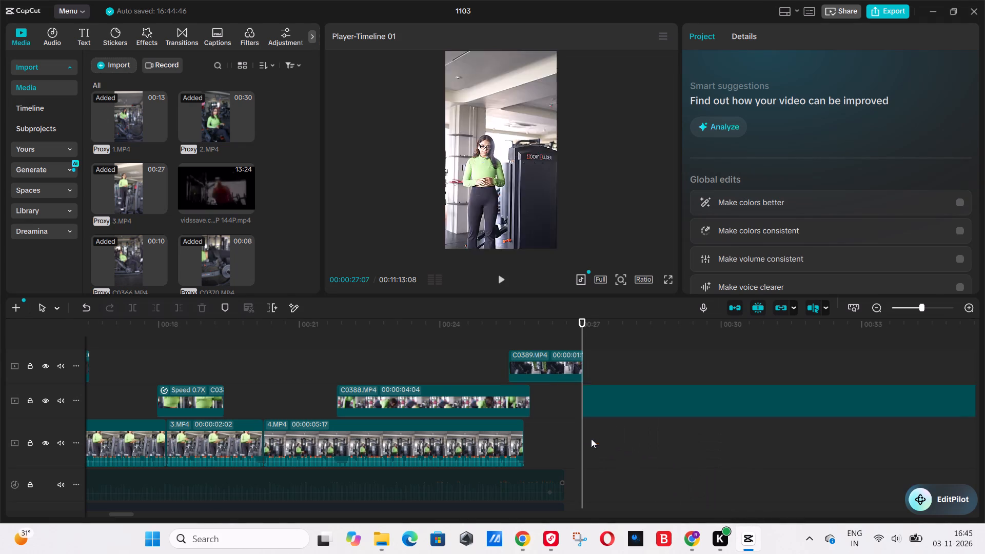
{"action": "left_click_drag", "start_coordinate": [616, 397], "coordinate": [565, 420]}
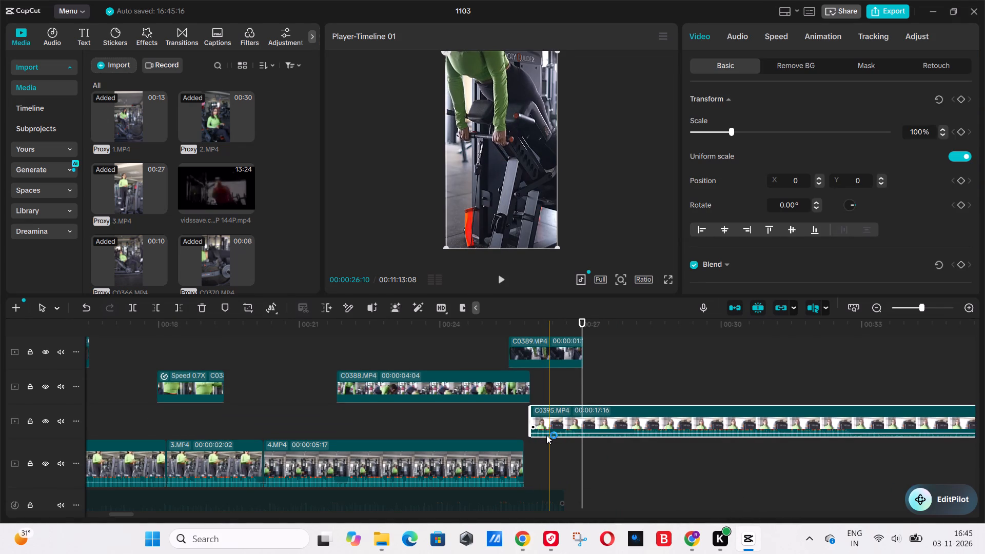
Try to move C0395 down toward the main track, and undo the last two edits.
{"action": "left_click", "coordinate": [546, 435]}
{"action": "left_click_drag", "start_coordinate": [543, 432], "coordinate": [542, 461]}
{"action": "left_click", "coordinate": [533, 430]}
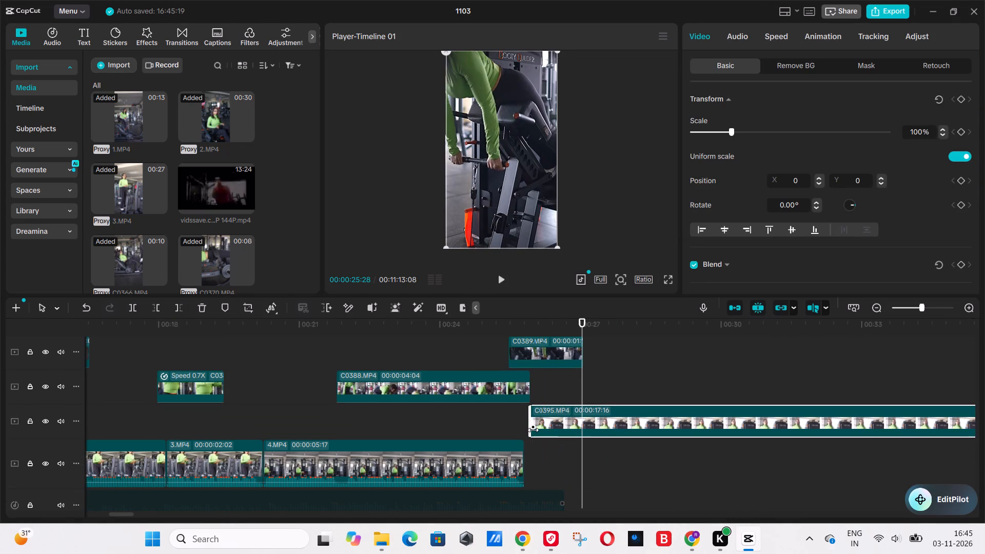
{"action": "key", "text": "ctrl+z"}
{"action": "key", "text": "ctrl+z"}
Play through C0395 on the timeline to find where its usable take should begin, at about 36 s.
{"action": "left_click", "coordinate": [513, 431]}
{"action": "key", "text": "space"}
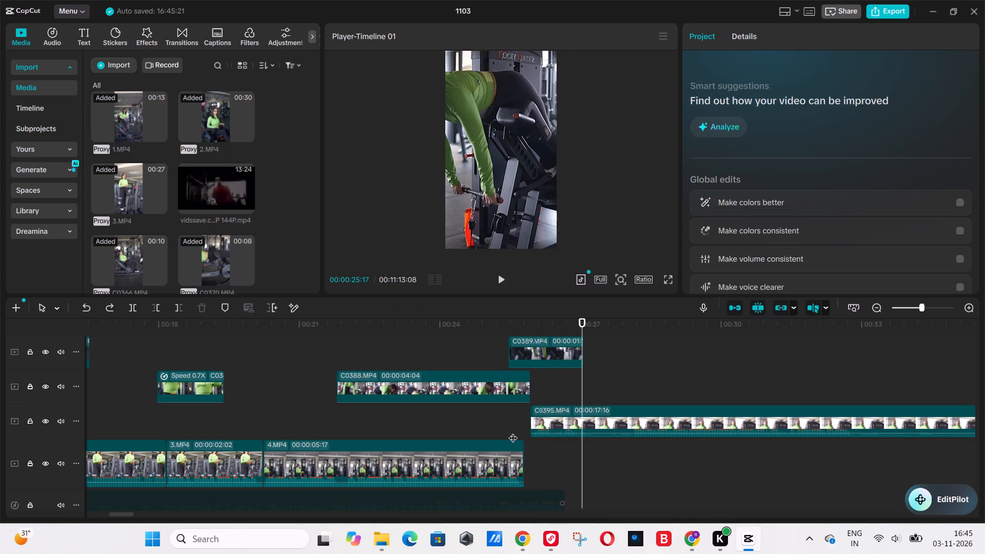
{"action": "left_click", "coordinate": [910, 304]}
{"action": "left_click", "coordinate": [922, 307]}
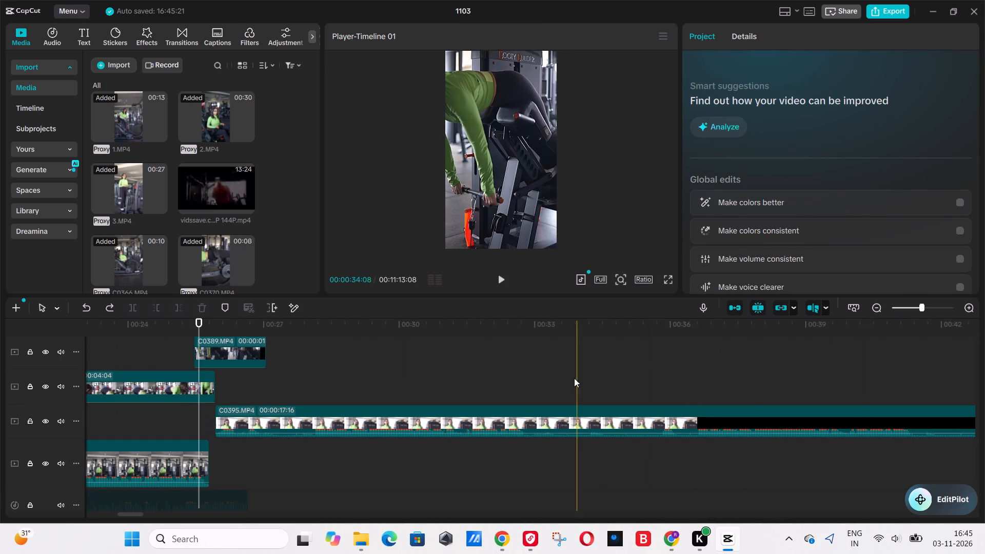
{"action": "left_click", "coordinate": [563, 378]}
{"action": "key", "text": "space"}
{"action": "left_click", "coordinate": [663, 363]}
{"action": "key", "text": "space"}
{"action": "left_click", "coordinate": [657, 409]}
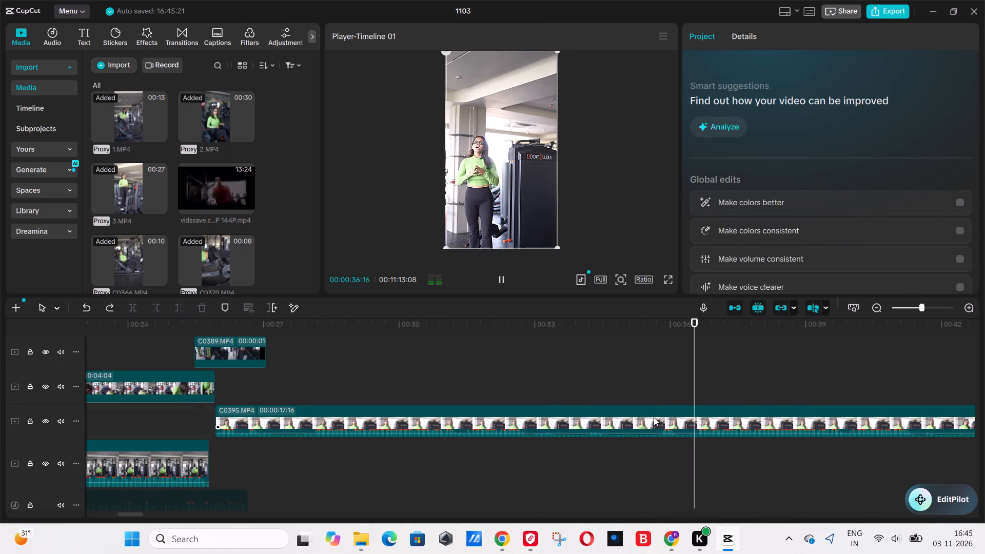
{"action": "left_click", "coordinate": [681, 397]}
{"action": "key", "text": "space"}
{"action": "key", "text": "space"}
{"action": "key", "text": "space"}
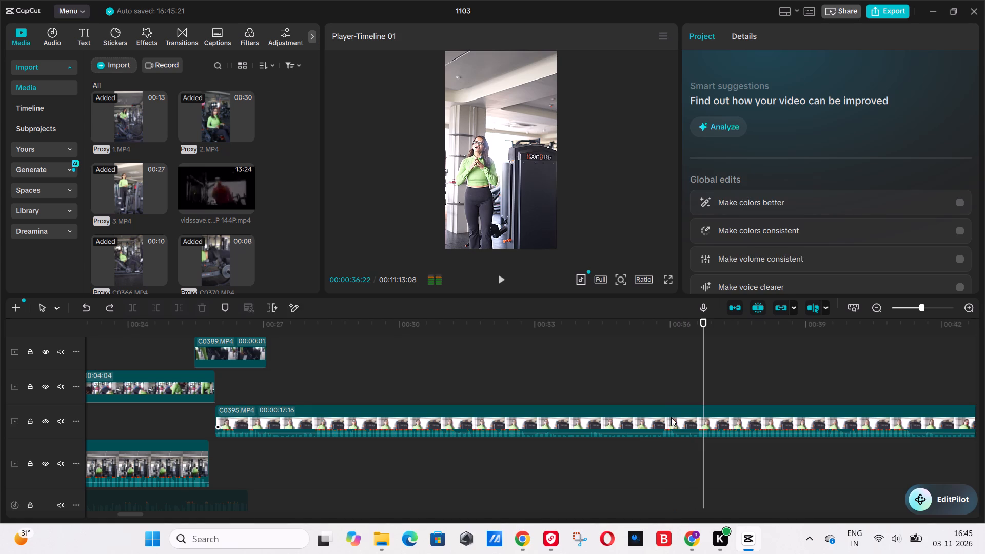
{"action": "left_click", "coordinate": [671, 417]}
{"action": "left_click_drag", "start_coordinate": [642, 392], "coordinate": [635, 391]}
{"action": "key", "text": "space"}
{"action": "left_click", "coordinate": [610, 425]}
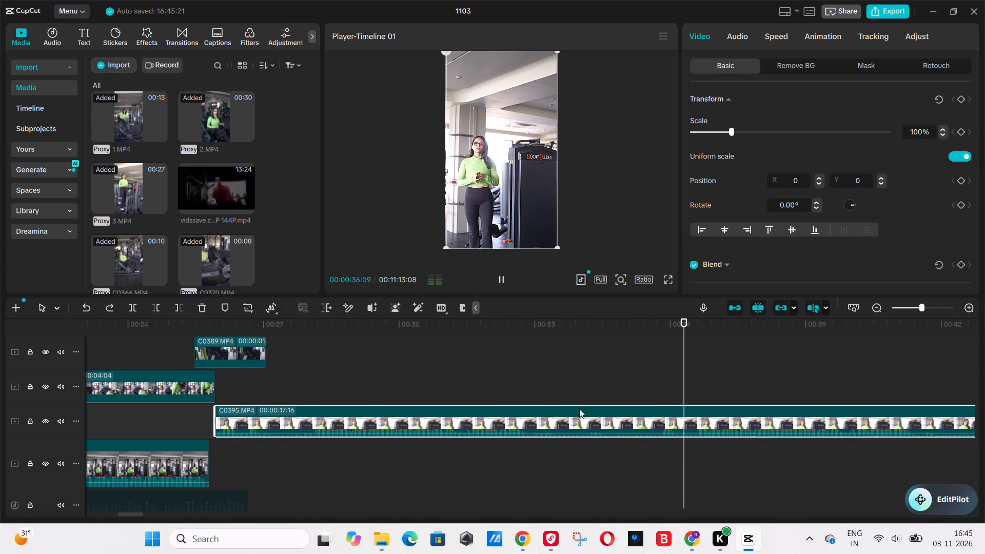
{"action": "key", "text": "space"}
Trim the start of C0395 to the playhead so the clip lasts 7:01.
{"action": "left_click_drag", "start_coordinate": [215, 418], "coordinate": [680, 479]}
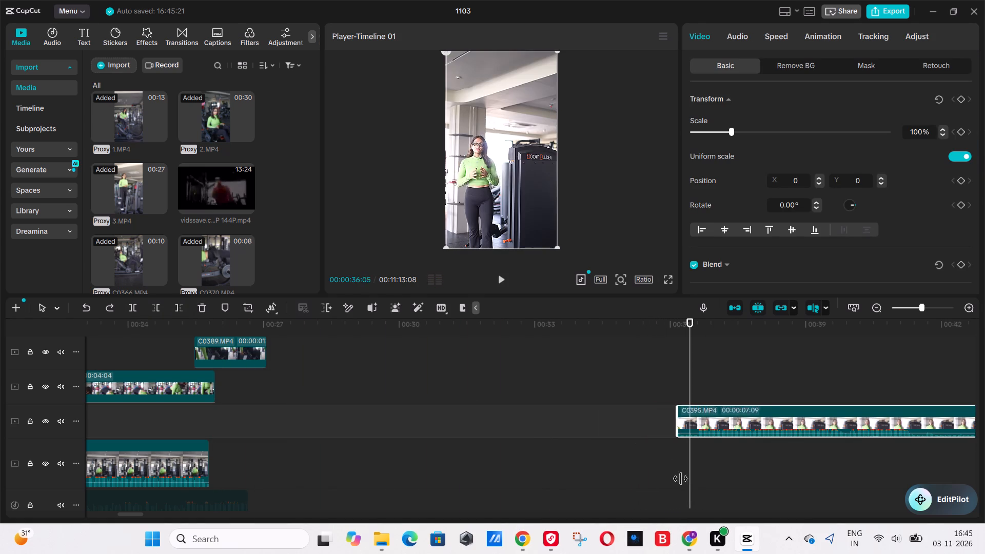
{"action": "left_click_drag", "start_coordinate": [680, 479], "coordinate": [692, 494]}
Move the trimmed C0395 clip back onto the main track, directly after the 4.MP4 clip.
{"action": "left_click", "coordinate": [929, 309]}
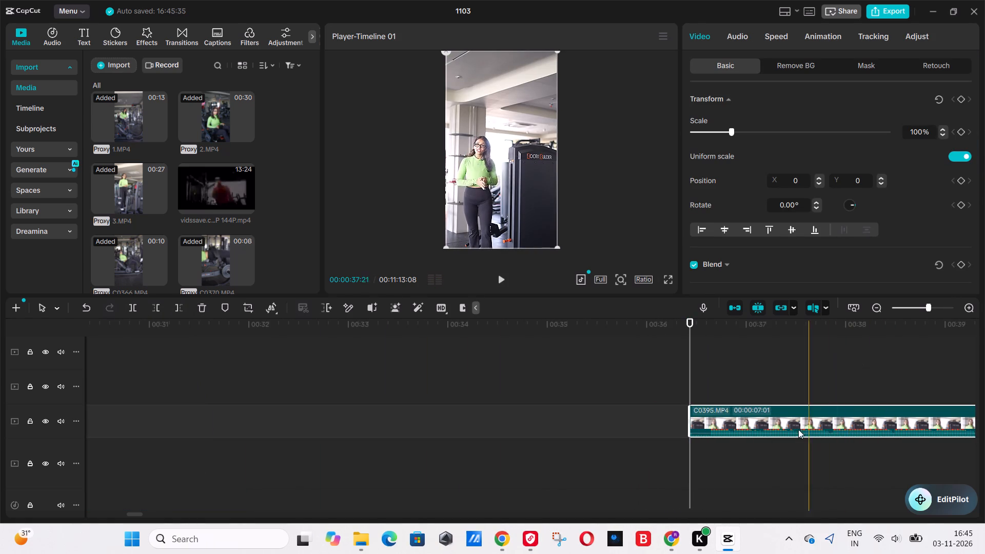
{"action": "left_click_drag", "start_coordinate": [789, 442], "coordinate": [937, 402]}
{"action": "left_click_drag", "start_coordinate": [917, 411], "coordinate": [0, 416]}
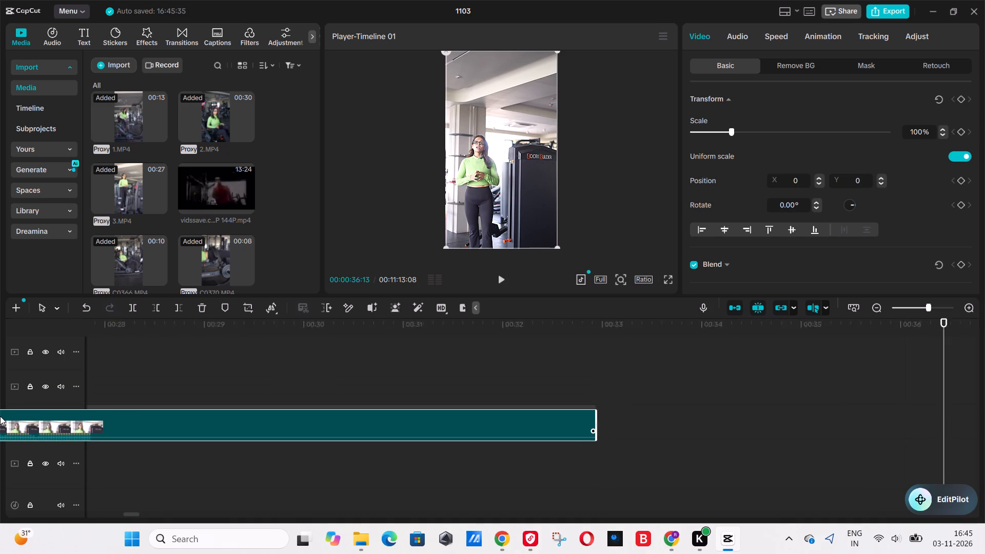
{"action": "left_click_drag", "start_coordinate": [0, 416], "coordinate": [405, 392]}
{"action": "scroll", "coordinate": [331, 415], "scroll_direction": "up", "scroll_amount": 5}
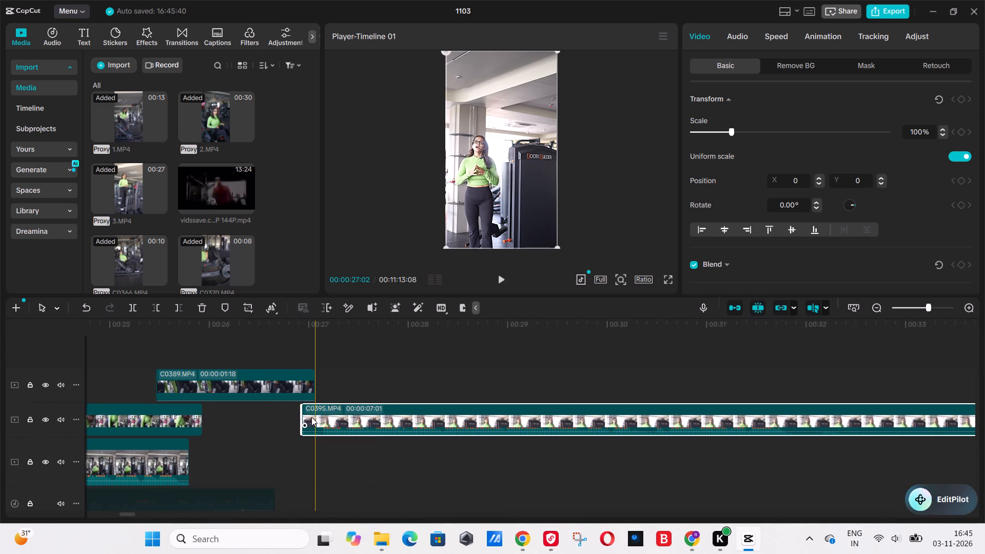
{"action": "left_click", "coordinate": [264, 420]}
{"action": "left_click", "coordinate": [133, 352]}
{"action": "key", "text": "space"}
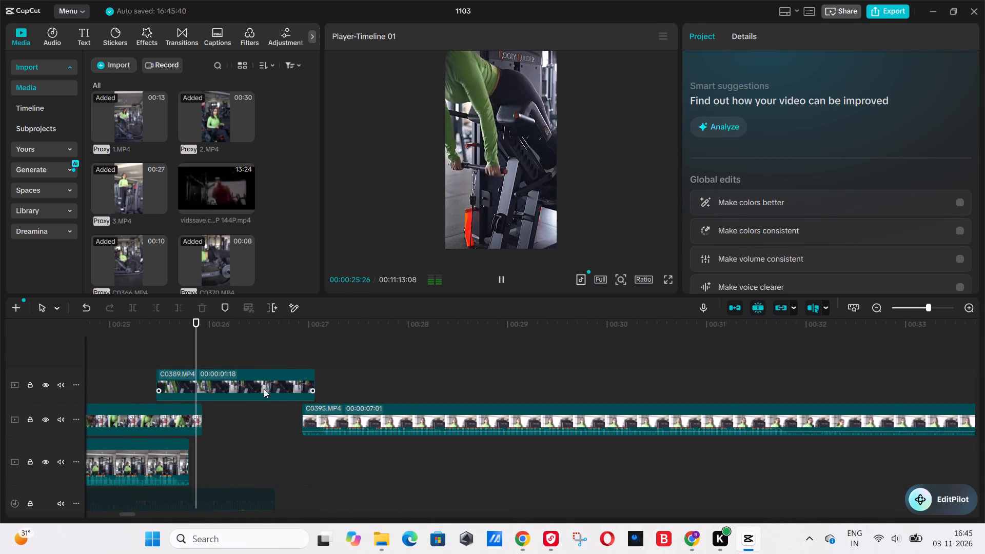
{"action": "key", "text": "space"}
{"action": "left_click_drag", "start_coordinate": [370, 424], "coordinate": [261, 464]}
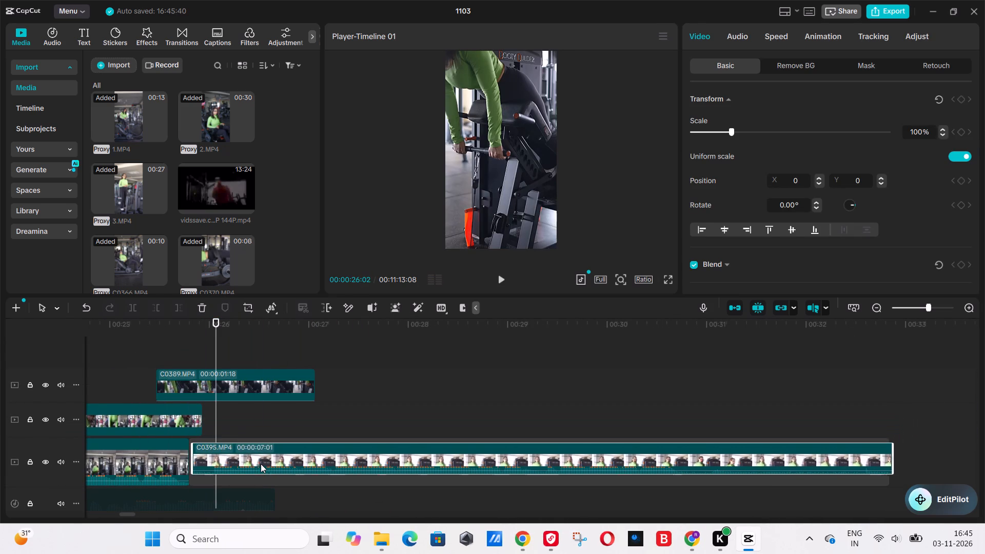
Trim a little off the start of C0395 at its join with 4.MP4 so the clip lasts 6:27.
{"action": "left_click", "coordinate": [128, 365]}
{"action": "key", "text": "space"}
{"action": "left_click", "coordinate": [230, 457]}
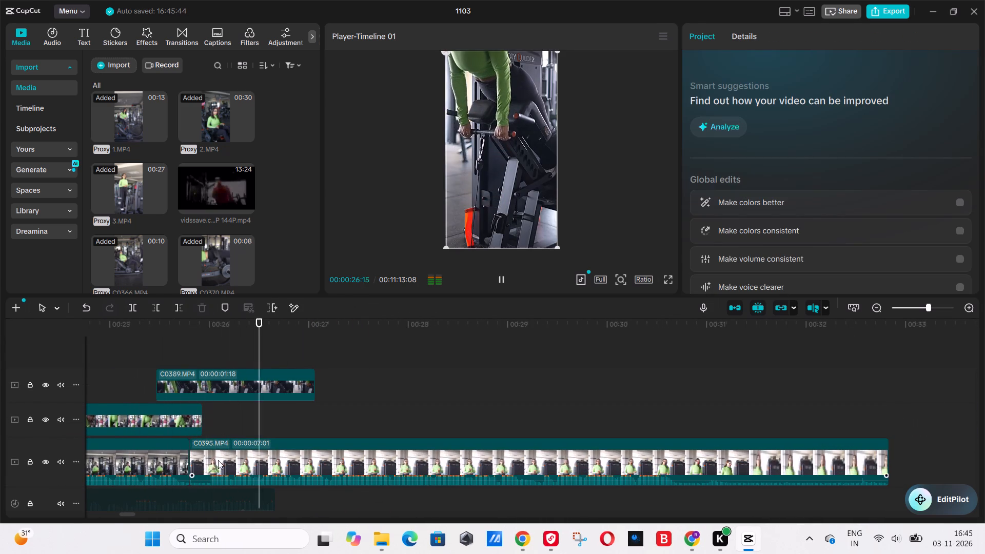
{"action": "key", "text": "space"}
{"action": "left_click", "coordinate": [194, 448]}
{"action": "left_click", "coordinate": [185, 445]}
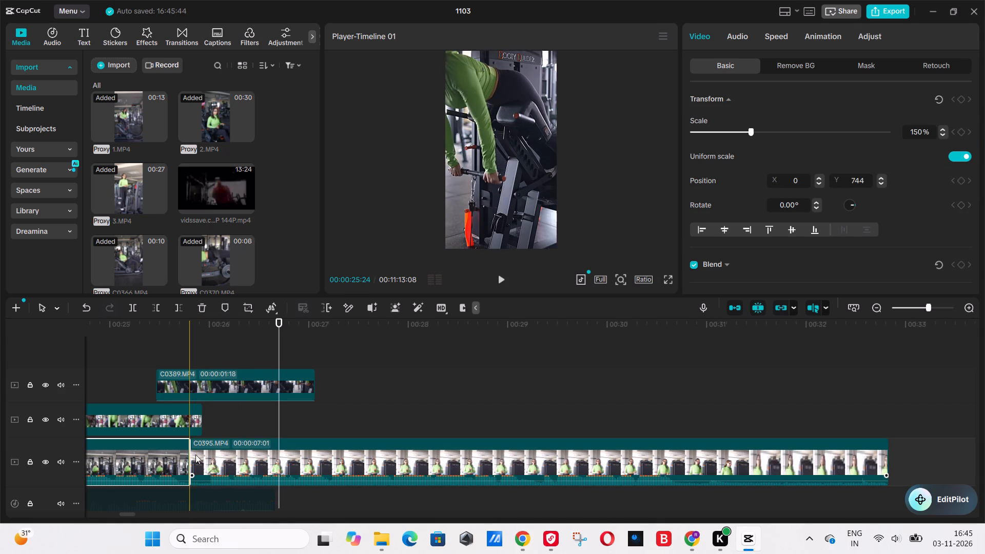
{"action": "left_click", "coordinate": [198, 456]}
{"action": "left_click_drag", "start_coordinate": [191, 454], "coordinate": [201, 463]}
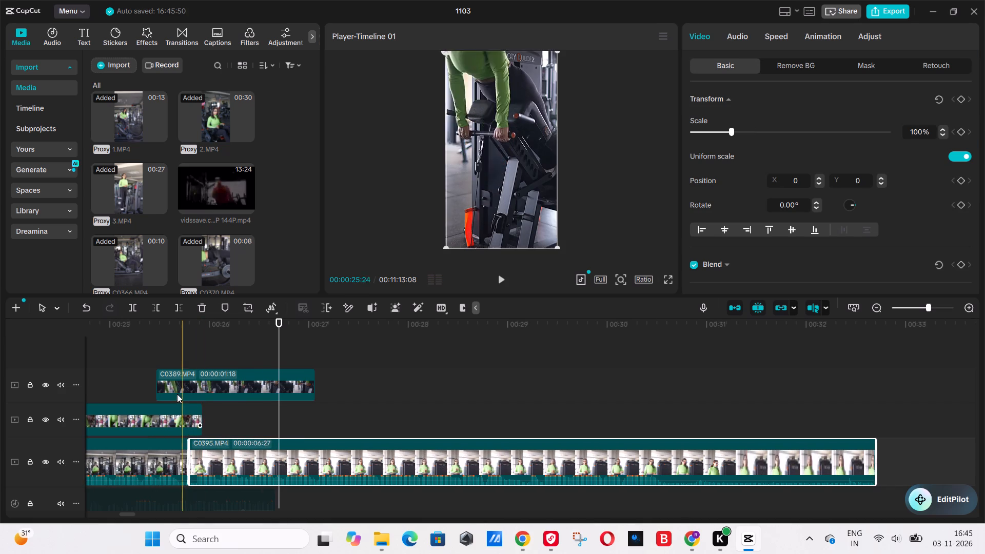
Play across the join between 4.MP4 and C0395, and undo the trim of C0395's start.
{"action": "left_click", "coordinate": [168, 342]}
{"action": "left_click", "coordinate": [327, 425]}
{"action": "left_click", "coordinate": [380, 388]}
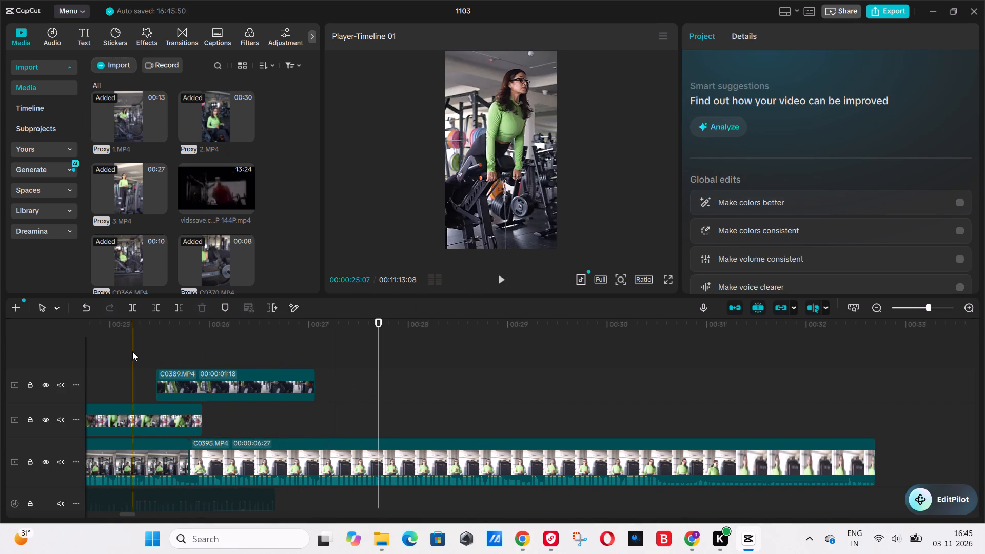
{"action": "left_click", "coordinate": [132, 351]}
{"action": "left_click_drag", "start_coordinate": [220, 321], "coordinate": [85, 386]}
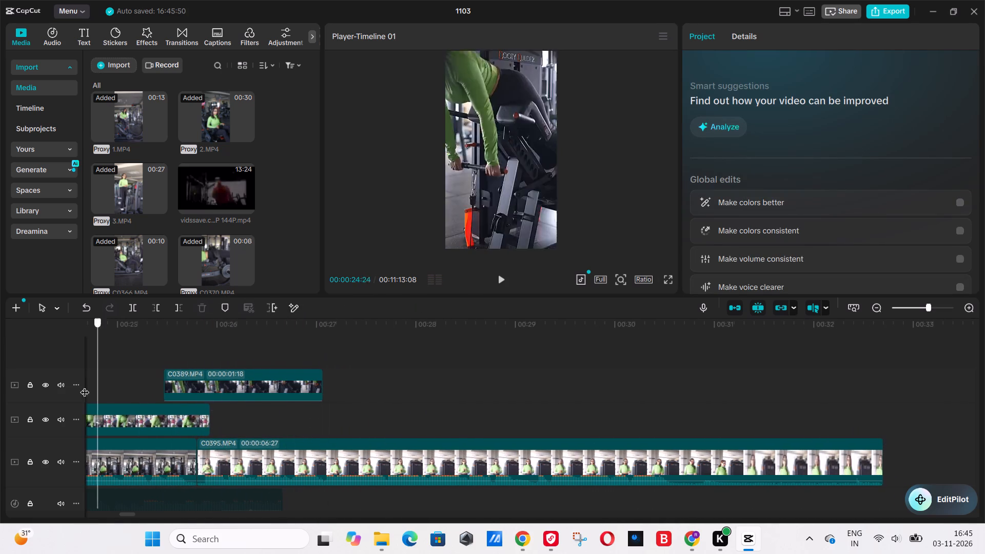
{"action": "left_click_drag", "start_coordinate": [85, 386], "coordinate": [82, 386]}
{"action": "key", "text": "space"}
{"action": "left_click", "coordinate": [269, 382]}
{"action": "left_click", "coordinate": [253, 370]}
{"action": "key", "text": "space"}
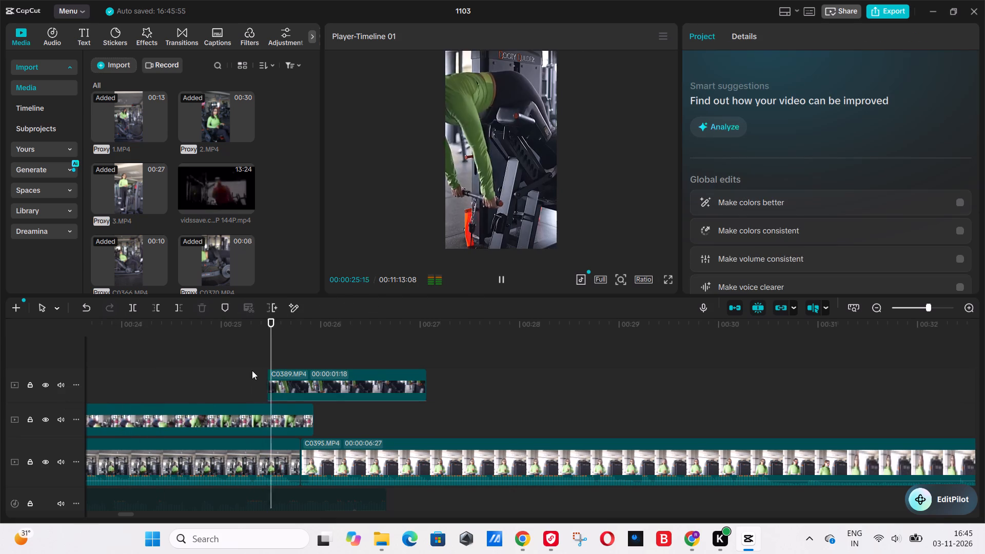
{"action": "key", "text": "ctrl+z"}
Replay the join into C0395 and trim its start so the clip lasts 6:27.
{"action": "left_click", "coordinate": [245, 373]}
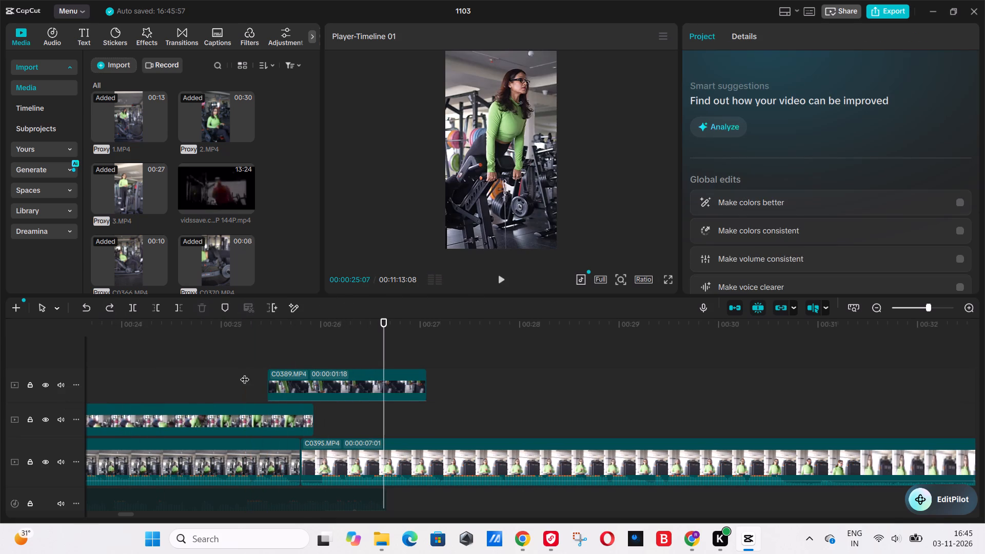
{"action": "key", "text": "space"}
{"action": "key", "text": "space"}
{"action": "left_click", "coordinate": [337, 458]}
{"action": "left_click_drag", "start_coordinate": [299, 446], "coordinate": [316, 459]}
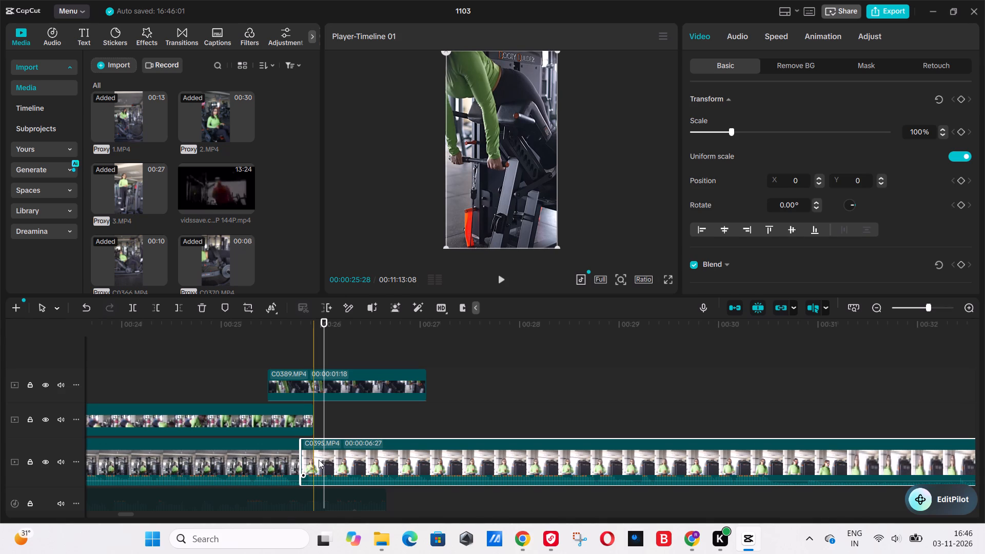
Play into C0395, scale the clip to 123%, and reposition it in the frame to X 149, Y 261.
{"action": "left_click", "coordinate": [271, 376]}
{"action": "left_click", "coordinate": [233, 371]}
{"action": "key", "text": "space"}
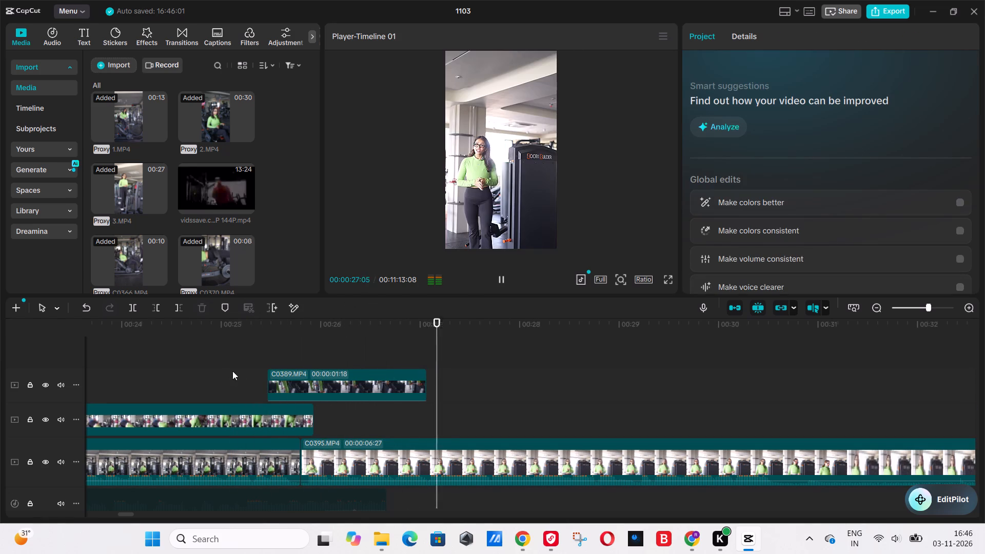
{"action": "left_click", "coordinate": [493, 443]}
{"action": "key", "text": "space"}
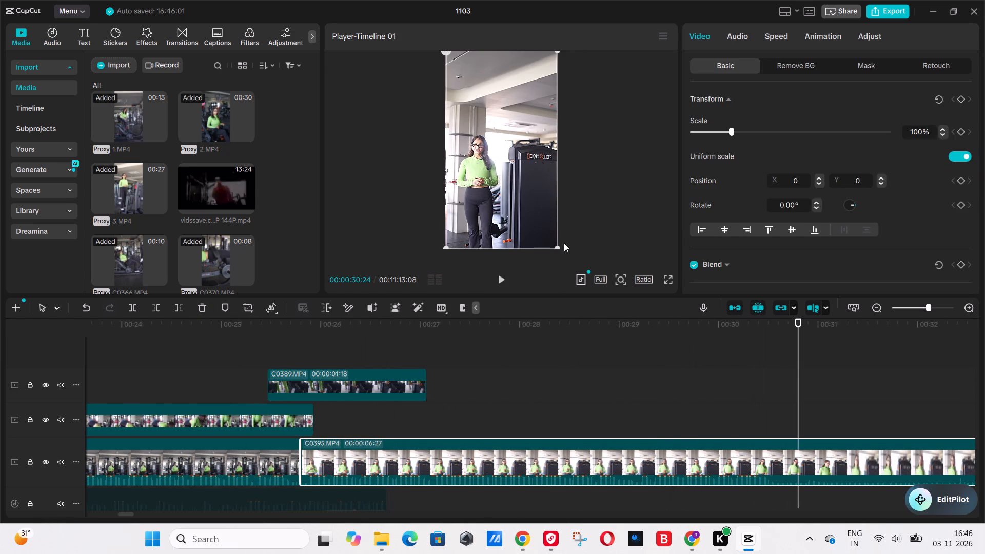
{"action": "left_click", "coordinate": [553, 249]}
{"action": "left_click_drag", "start_coordinate": [557, 248], "coordinate": [592, 297]}
{"action": "left_click_drag", "start_coordinate": [522, 214], "coordinate": [520, 191]}
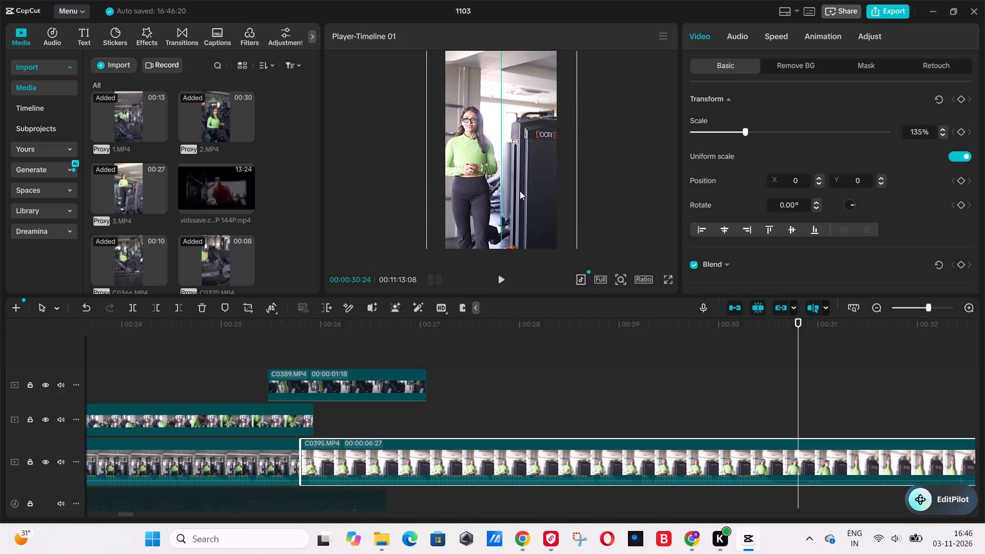
{"action": "left_click_drag", "start_coordinate": [520, 191], "coordinate": [533, 193]}
{"action": "left_click", "coordinate": [740, 138]}
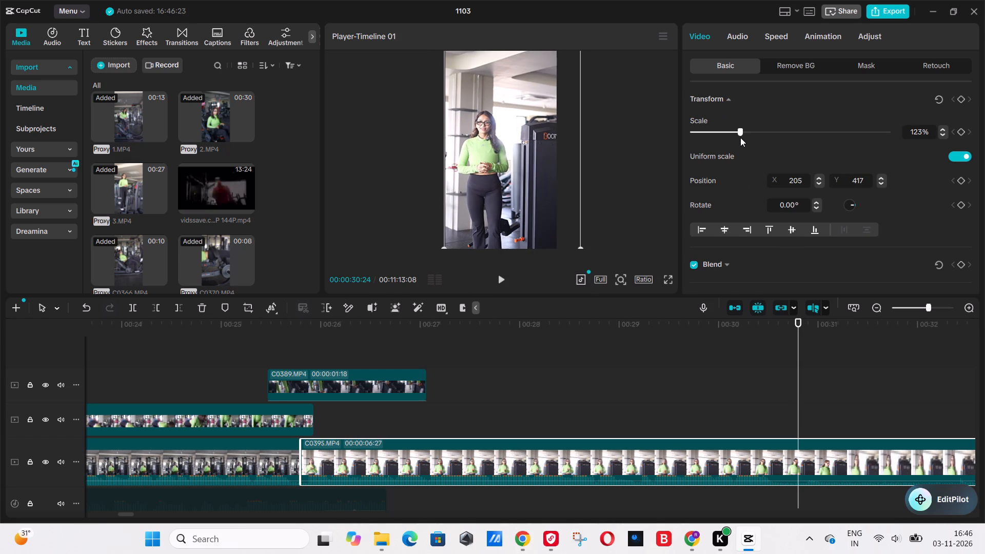
{"action": "left_click_drag", "start_coordinate": [500, 163], "coordinate": [497, 171]}
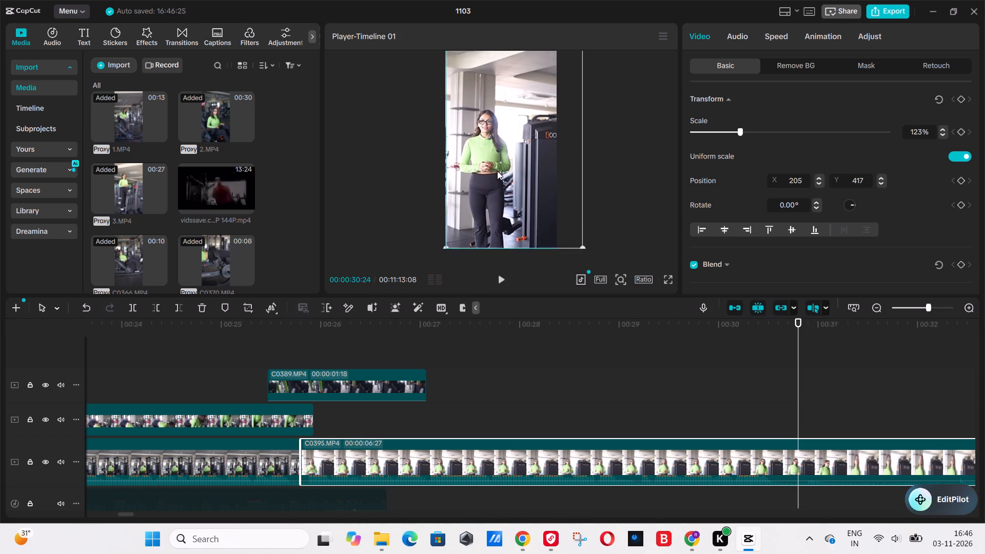
{"action": "left_click_drag", "start_coordinate": [497, 171], "coordinate": [484, 173]}
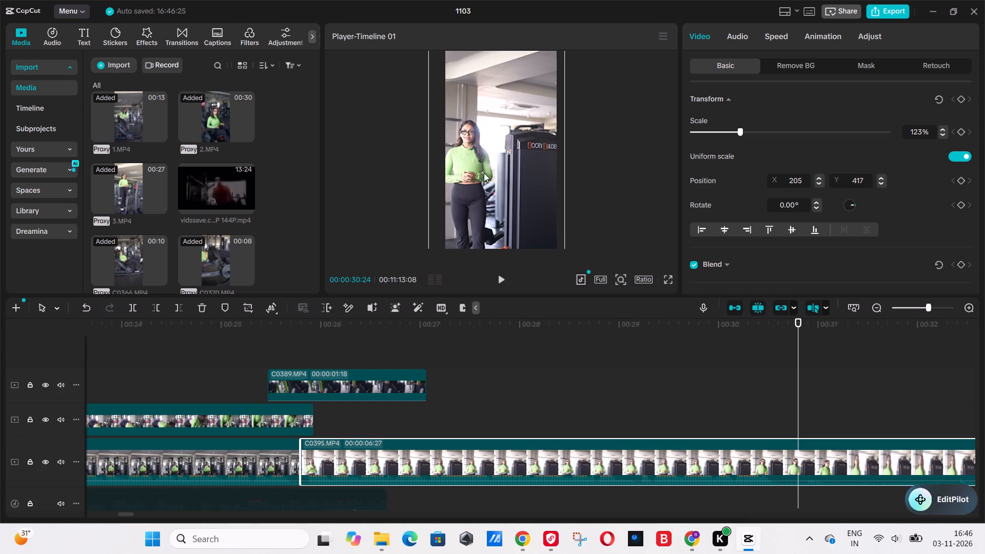
{"action": "left_click_drag", "start_coordinate": [484, 173], "coordinate": [497, 172]}
Play the reframed C0395 from before its join and check its framing in the full-screen preview.
{"action": "left_click", "coordinate": [249, 373]}
{"action": "key", "text": "space"}
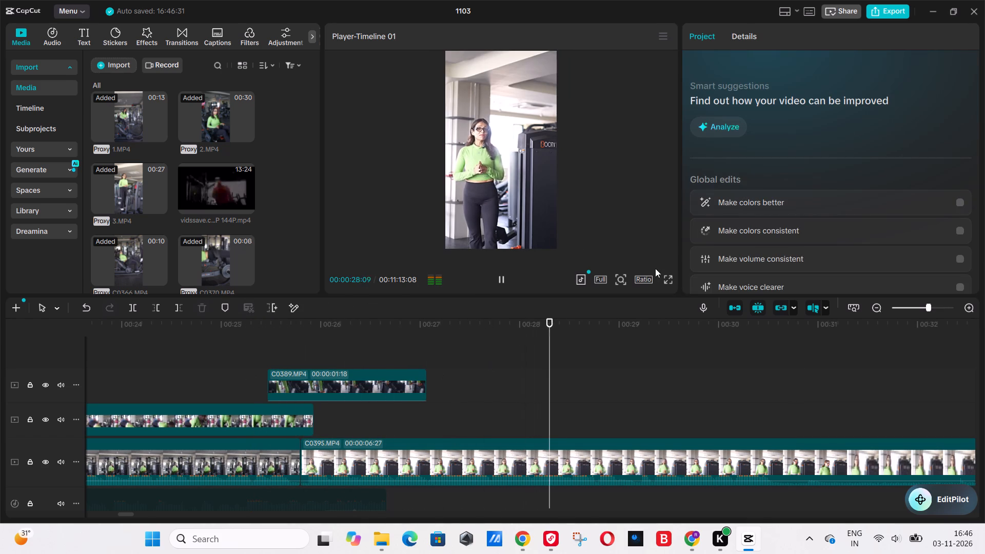
{"action": "left_click", "coordinate": [674, 277]}
{"action": "left_click", "coordinate": [672, 286]}
{"action": "left_click", "coordinate": [670, 291]}
{"action": "left_click", "coordinate": [671, 278]}
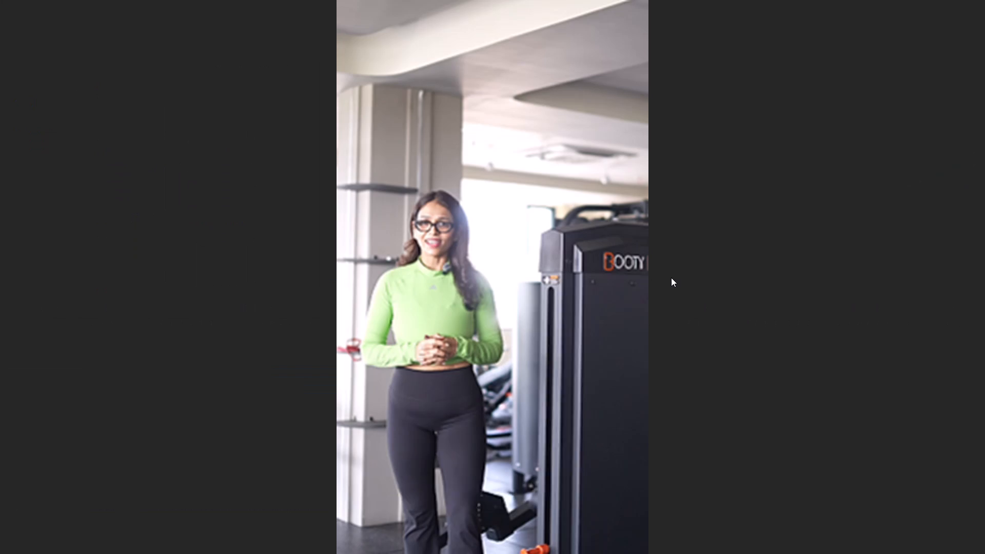
{"action": "key", "text": "space"}
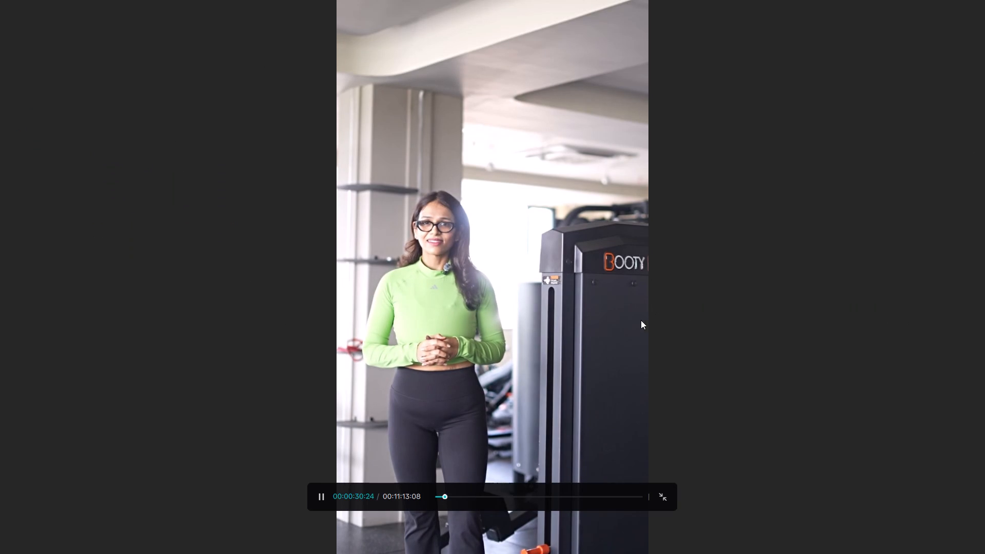
{"action": "key", "text": "Escape"}
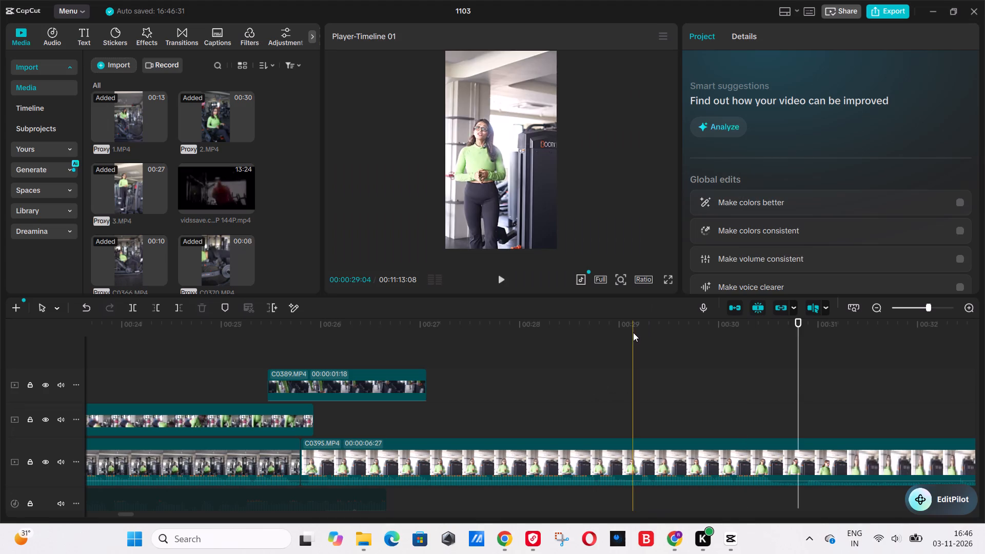
Switch to File Explorer, play the C0394 take in VLC to review it, and return to CapCut.
{"action": "key", "text": "alt+Tab"}
{"action": "scroll", "coordinate": [433, 366], "scroll_direction": "down", "scroll_amount": 3}
{"action": "double_click", "coordinate": [182, 405]}
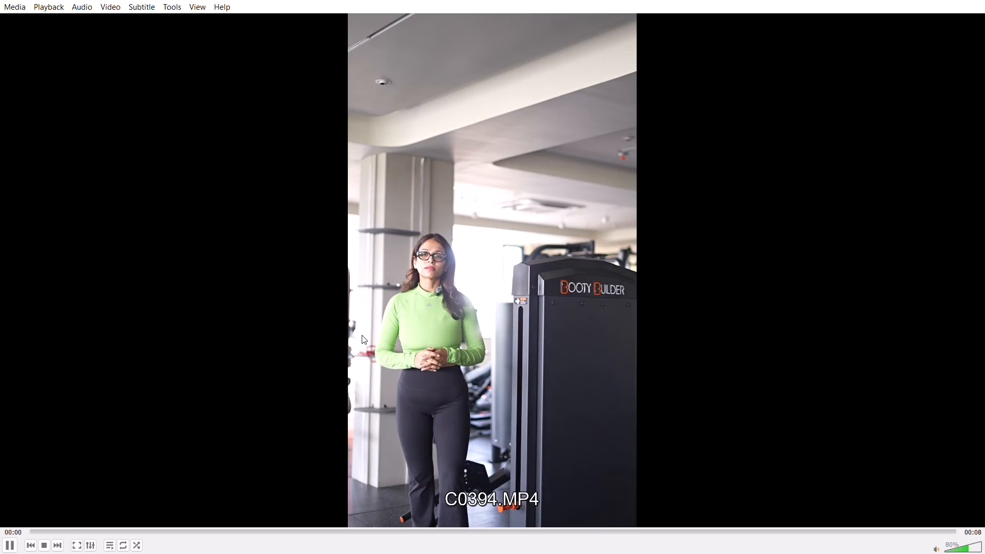
{"action": "key", "text": "alt+Tab"}
{"action": "left_click", "coordinate": [297, 162], "text": "alt"}
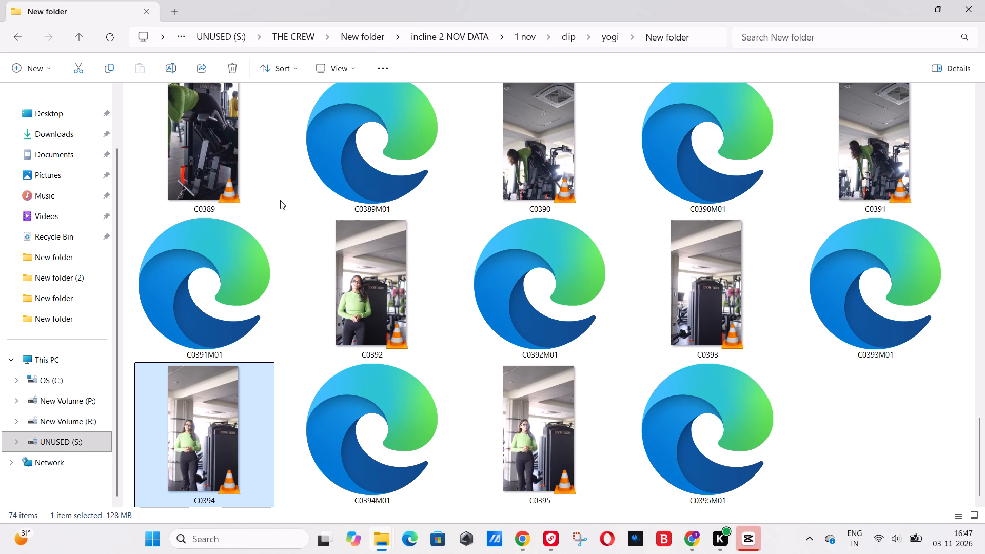
{"action": "key", "text": "Tab"}
{"action": "key", "text": "alt+space"}
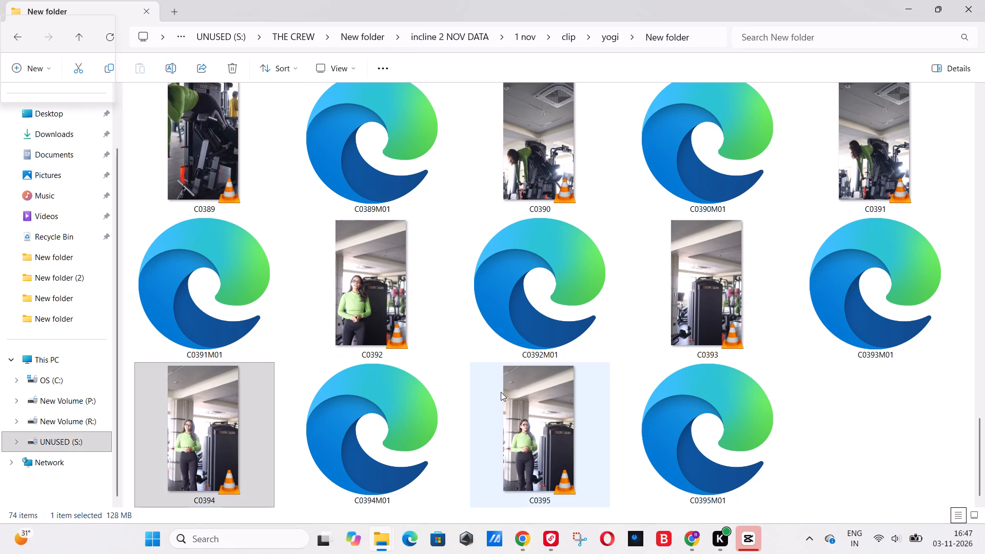
{"action": "key", "text": "alt+Tab"}
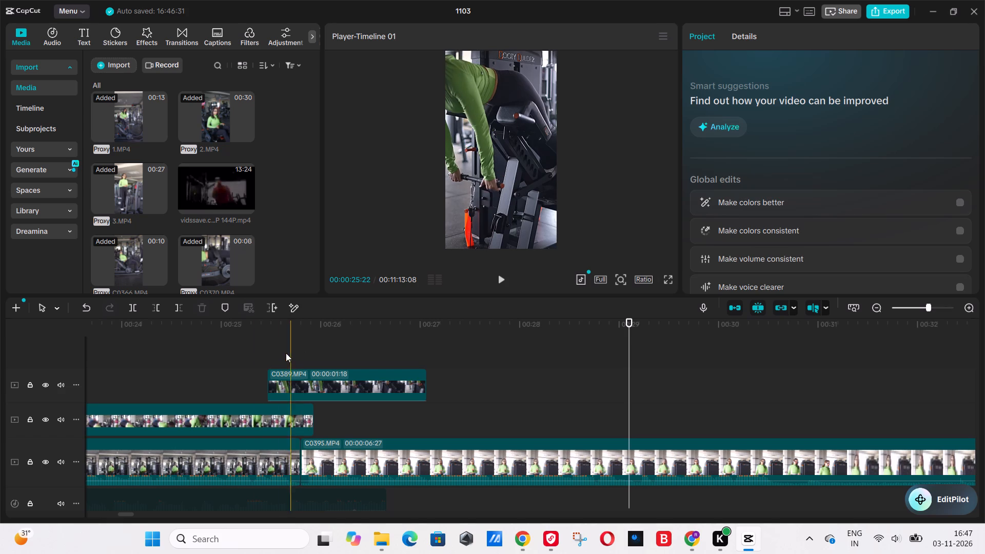
Play through C0395, split it just before 31 s, and delete the remainder so the clip lasts 4:27.
{"action": "left_click", "coordinate": [256, 354]}
{"action": "key", "text": "space"}
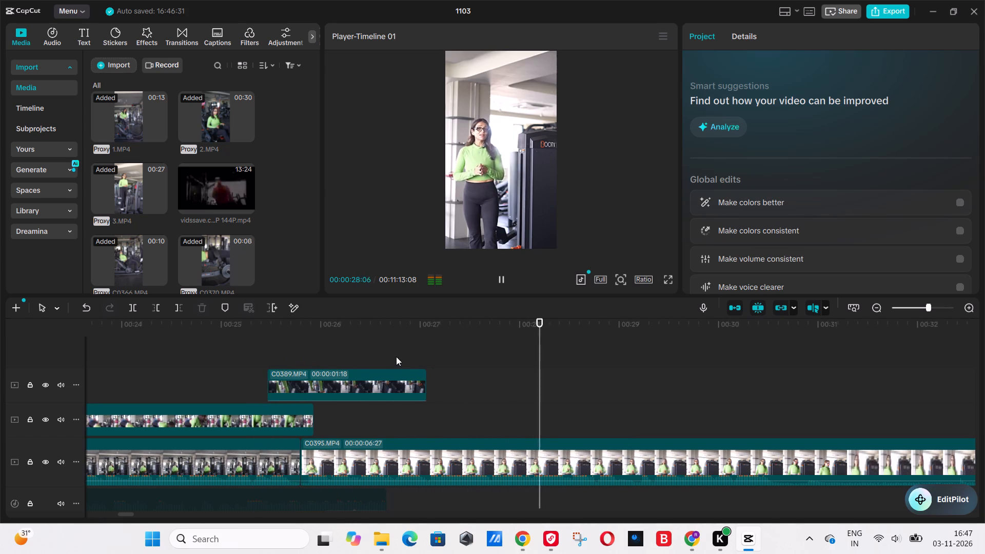
{"action": "left_click", "coordinate": [600, 452]}
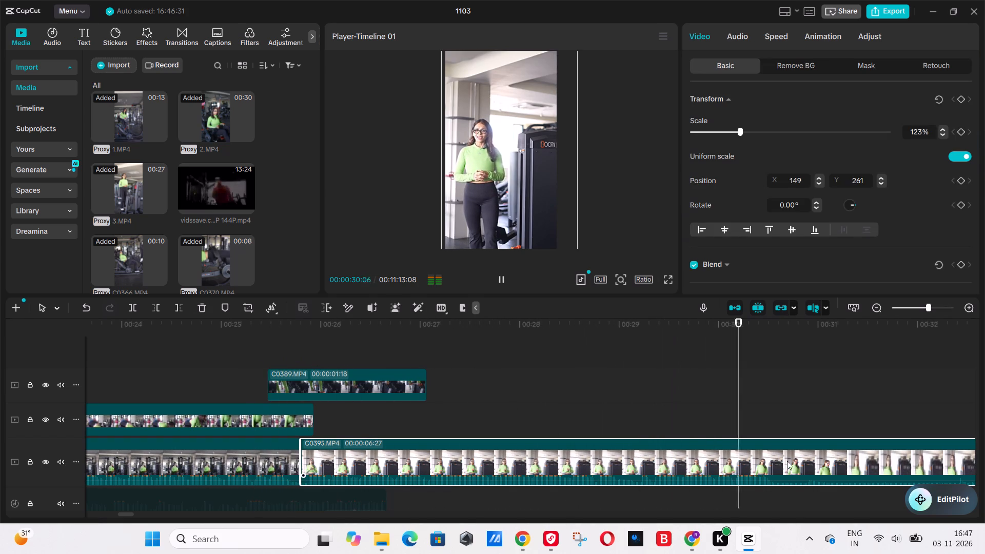
{"action": "key", "text": "space"}
{"action": "key", "text": "b"}
{"action": "left_click", "coordinate": [799, 458]}
{"action": "key", "text": "a"}
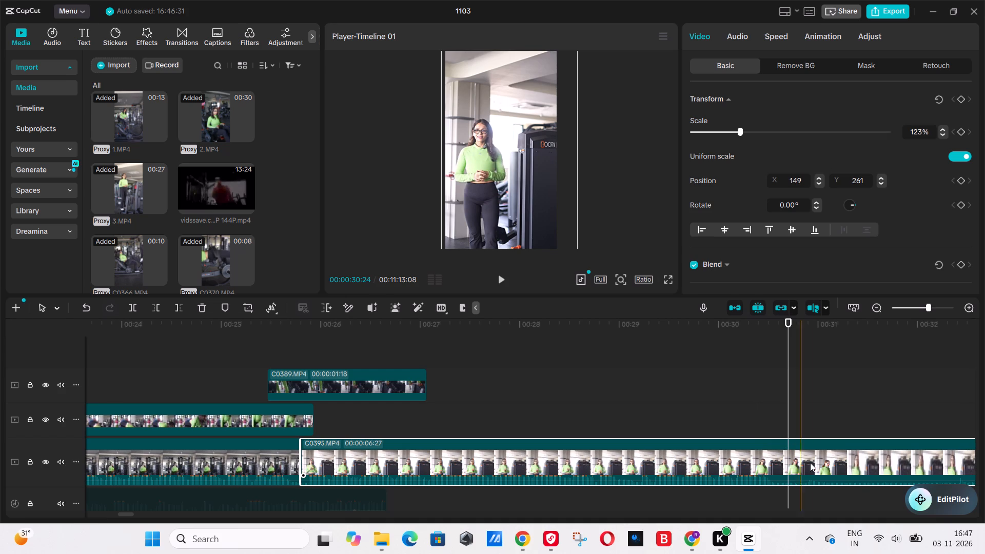
{"action": "left_click", "coordinate": [838, 467]}
{"action": "left_click", "coordinate": [140, 304]}
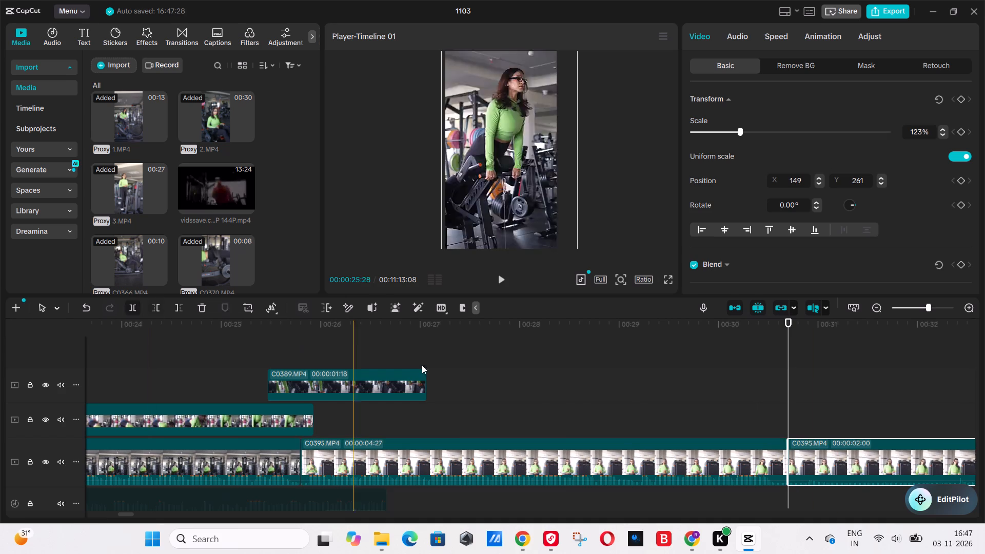
{"action": "key", "text": "Delete"}
Turn on the Make colors better global edit at strength 50.
{"action": "left_click", "coordinate": [499, 352]}
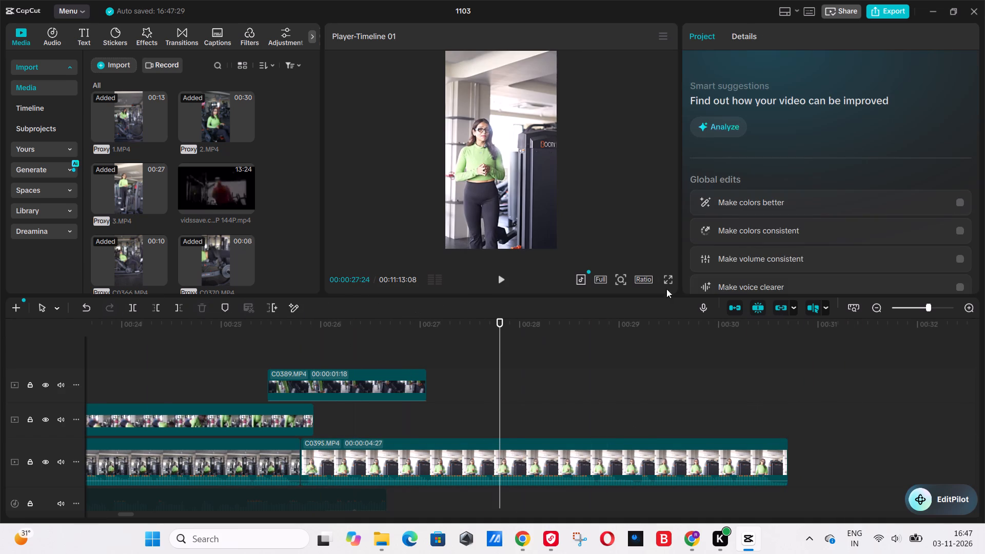
{"action": "left_click", "coordinate": [958, 202]}
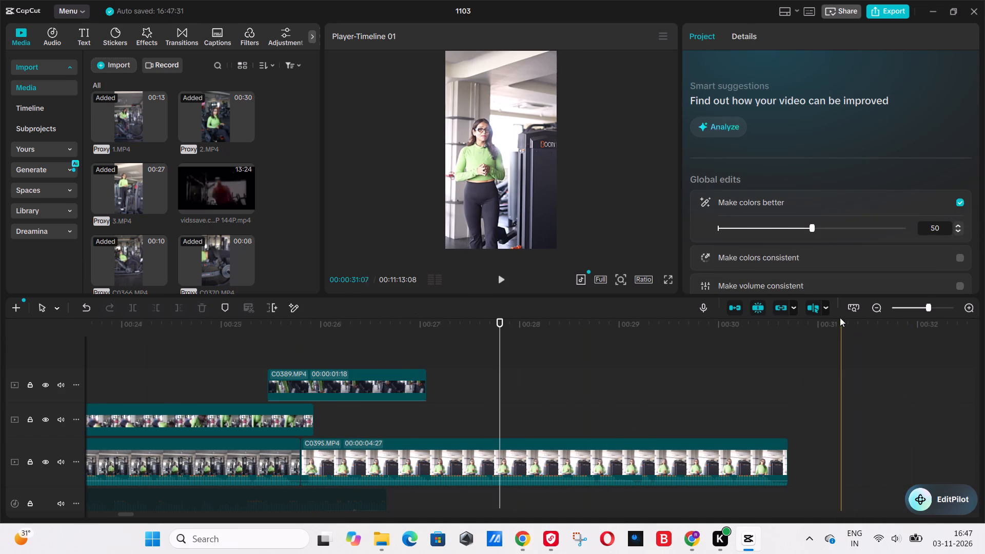
Adjust the Windows display brightness and raise the system speaker volume.
{"action": "left_click", "coordinate": [910, 540]}
{"action": "left_click_drag", "start_coordinate": [867, 426], "coordinate": [881, 427]}
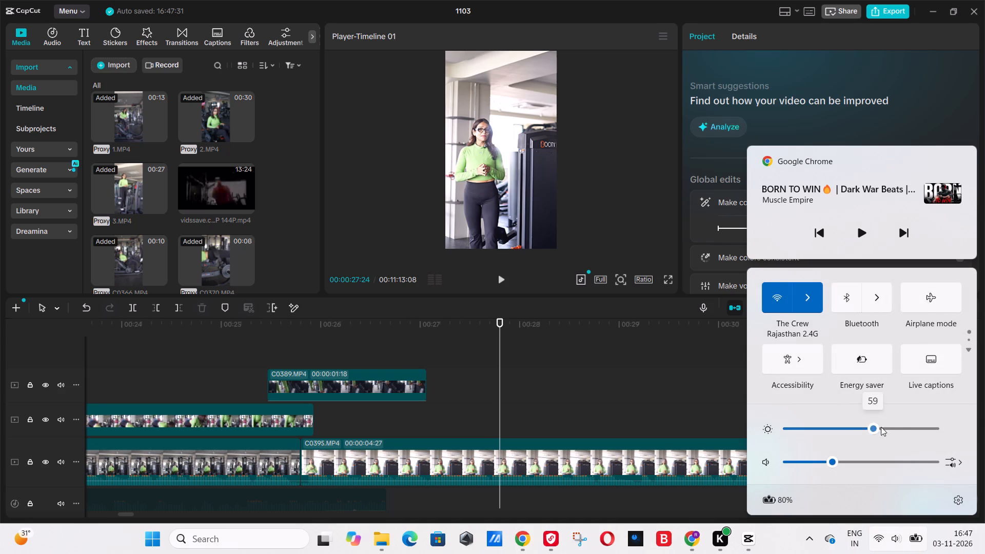
{"action": "left_click_drag", "start_coordinate": [881, 427], "coordinate": [890, 432]}
{"action": "left_click_drag", "start_coordinate": [830, 462], "coordinate": [929, 461]}
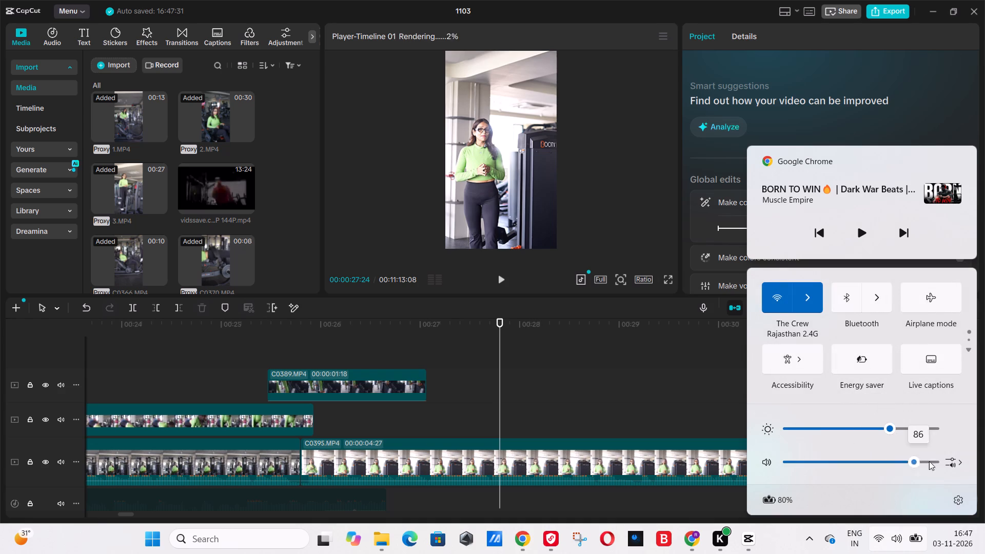
{"action": "left_click_drag", "start_coordinate": [929, 461], "coordinate": [961, 467]}
{"action": "left_click", "coordinate": [961, 467]}
{"action": "left_click", "coordinate": [645, 350]}
{"action": "left_click", "coordinate": [887, 545]}
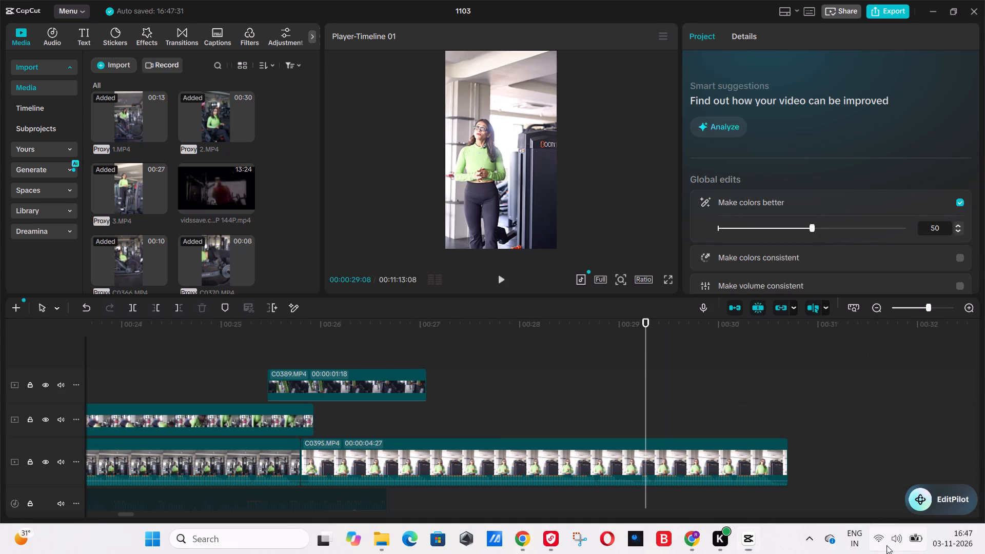
{"action": "left_click", "coordinate": [917, 547]}
{"action": "left_click", "coordinate": [850, 462]}
{"action": "left_click_drag", "start_coordinate": [870, 424], "coordinate": [909, 423]}
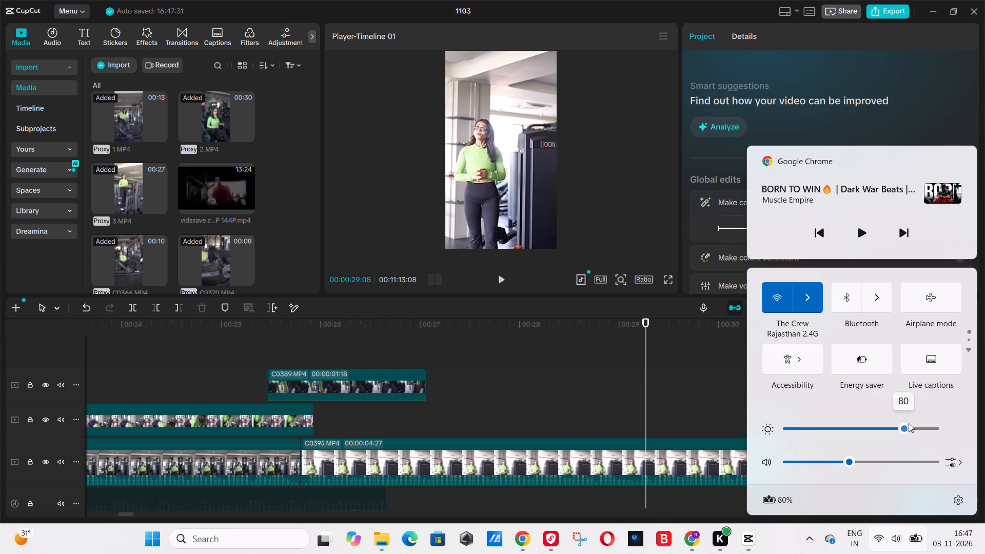
{"action": "left_click_drag", "start_coordinate": [909, 423], "coordinate": [884, 430]}
{"action": "left_click", "coordinate": [607, 407]}
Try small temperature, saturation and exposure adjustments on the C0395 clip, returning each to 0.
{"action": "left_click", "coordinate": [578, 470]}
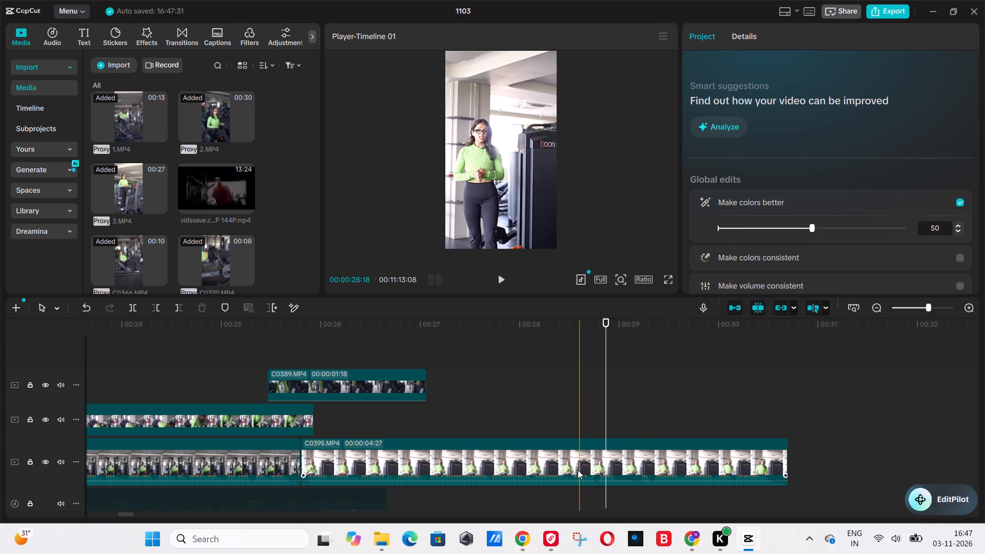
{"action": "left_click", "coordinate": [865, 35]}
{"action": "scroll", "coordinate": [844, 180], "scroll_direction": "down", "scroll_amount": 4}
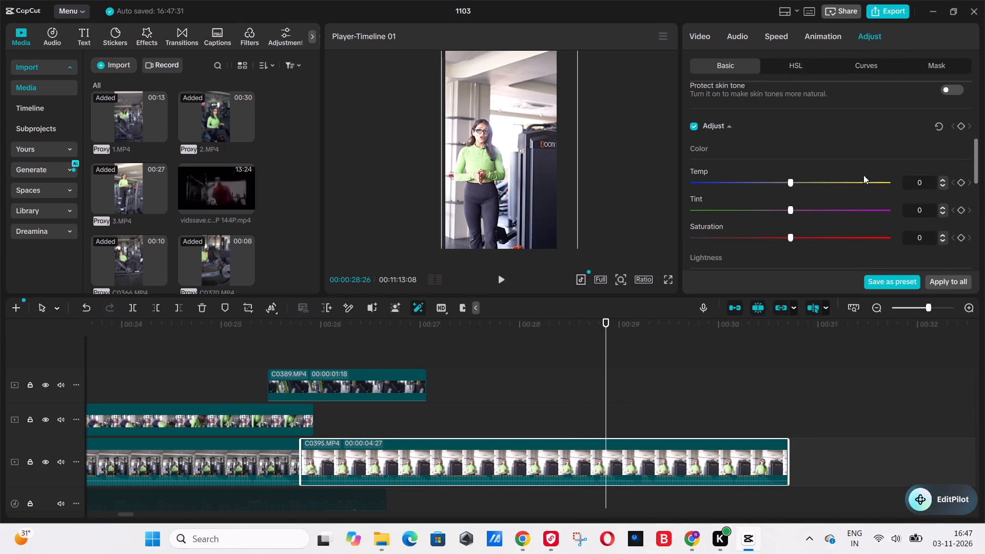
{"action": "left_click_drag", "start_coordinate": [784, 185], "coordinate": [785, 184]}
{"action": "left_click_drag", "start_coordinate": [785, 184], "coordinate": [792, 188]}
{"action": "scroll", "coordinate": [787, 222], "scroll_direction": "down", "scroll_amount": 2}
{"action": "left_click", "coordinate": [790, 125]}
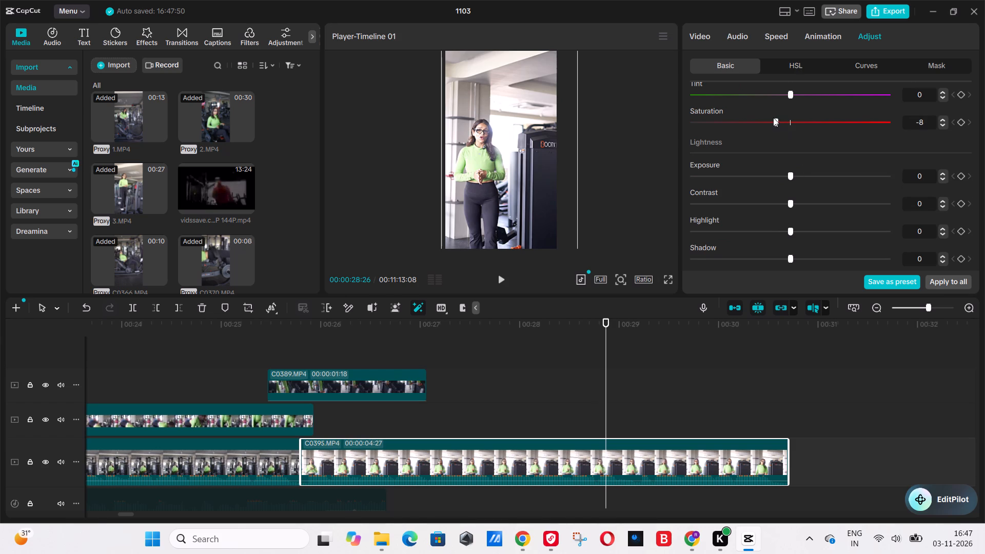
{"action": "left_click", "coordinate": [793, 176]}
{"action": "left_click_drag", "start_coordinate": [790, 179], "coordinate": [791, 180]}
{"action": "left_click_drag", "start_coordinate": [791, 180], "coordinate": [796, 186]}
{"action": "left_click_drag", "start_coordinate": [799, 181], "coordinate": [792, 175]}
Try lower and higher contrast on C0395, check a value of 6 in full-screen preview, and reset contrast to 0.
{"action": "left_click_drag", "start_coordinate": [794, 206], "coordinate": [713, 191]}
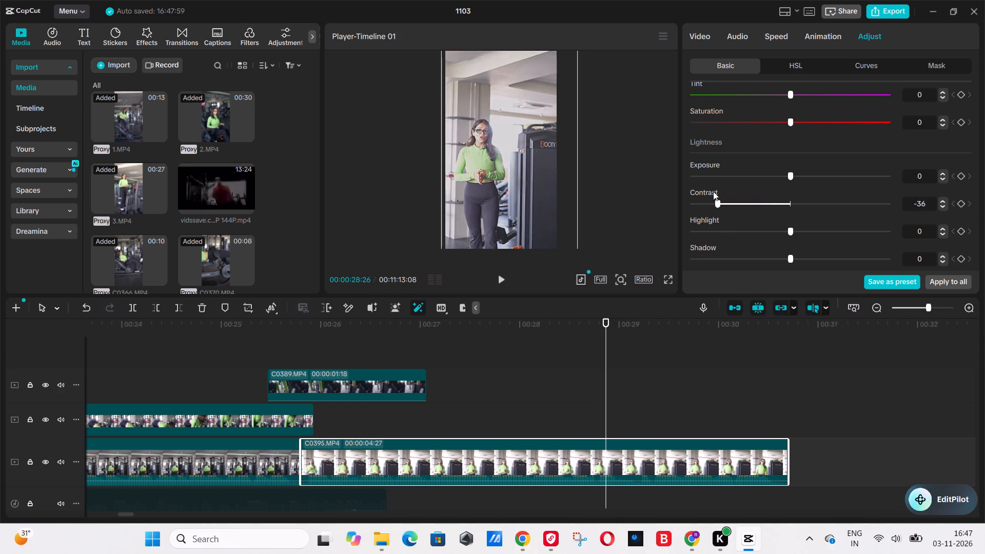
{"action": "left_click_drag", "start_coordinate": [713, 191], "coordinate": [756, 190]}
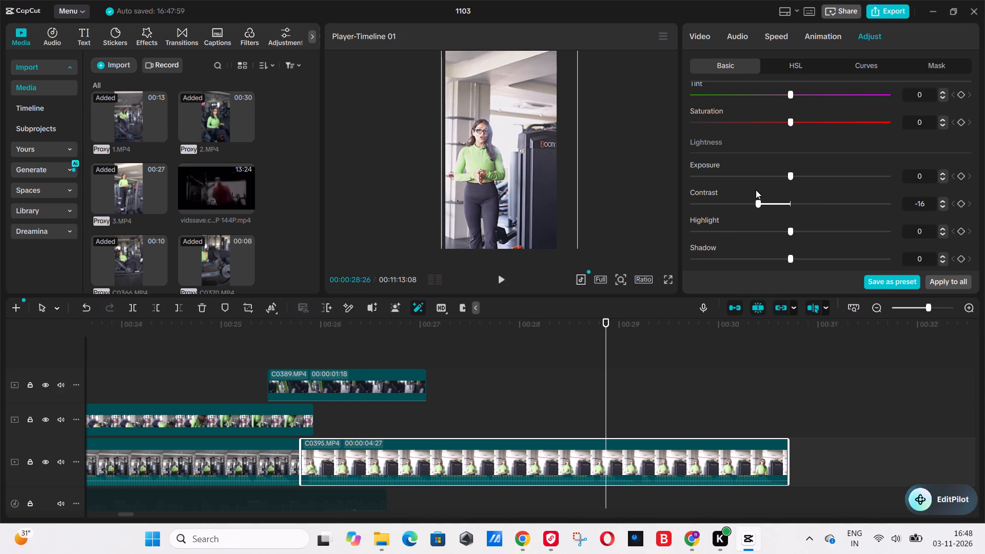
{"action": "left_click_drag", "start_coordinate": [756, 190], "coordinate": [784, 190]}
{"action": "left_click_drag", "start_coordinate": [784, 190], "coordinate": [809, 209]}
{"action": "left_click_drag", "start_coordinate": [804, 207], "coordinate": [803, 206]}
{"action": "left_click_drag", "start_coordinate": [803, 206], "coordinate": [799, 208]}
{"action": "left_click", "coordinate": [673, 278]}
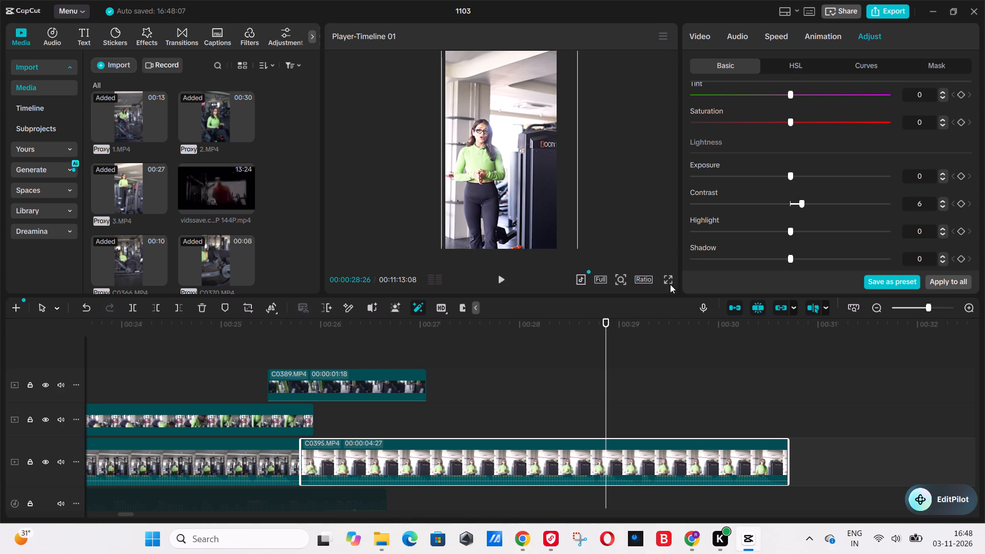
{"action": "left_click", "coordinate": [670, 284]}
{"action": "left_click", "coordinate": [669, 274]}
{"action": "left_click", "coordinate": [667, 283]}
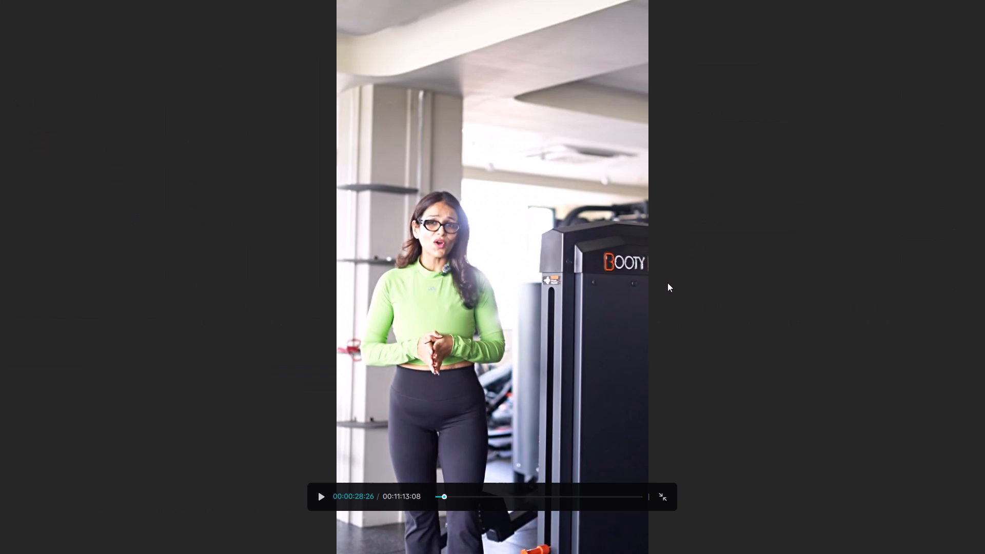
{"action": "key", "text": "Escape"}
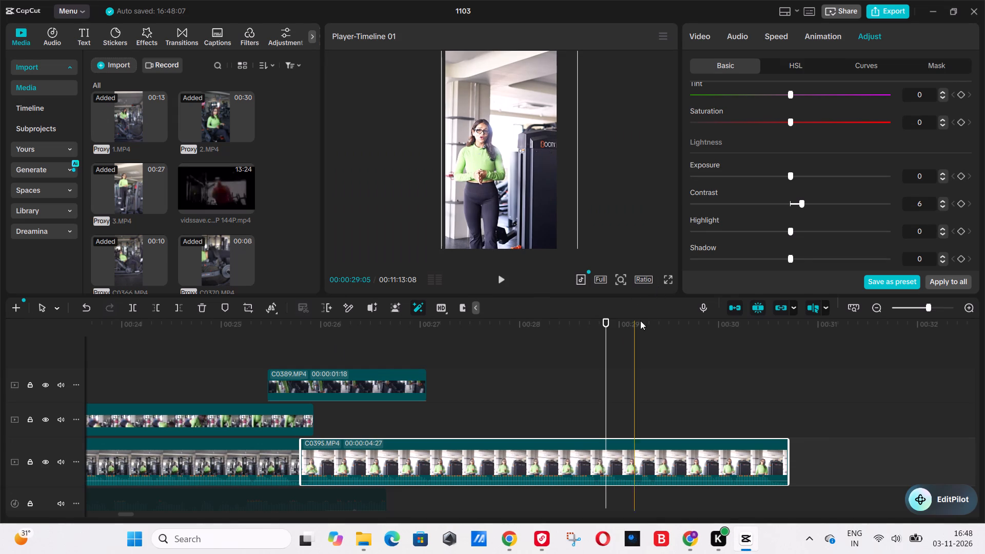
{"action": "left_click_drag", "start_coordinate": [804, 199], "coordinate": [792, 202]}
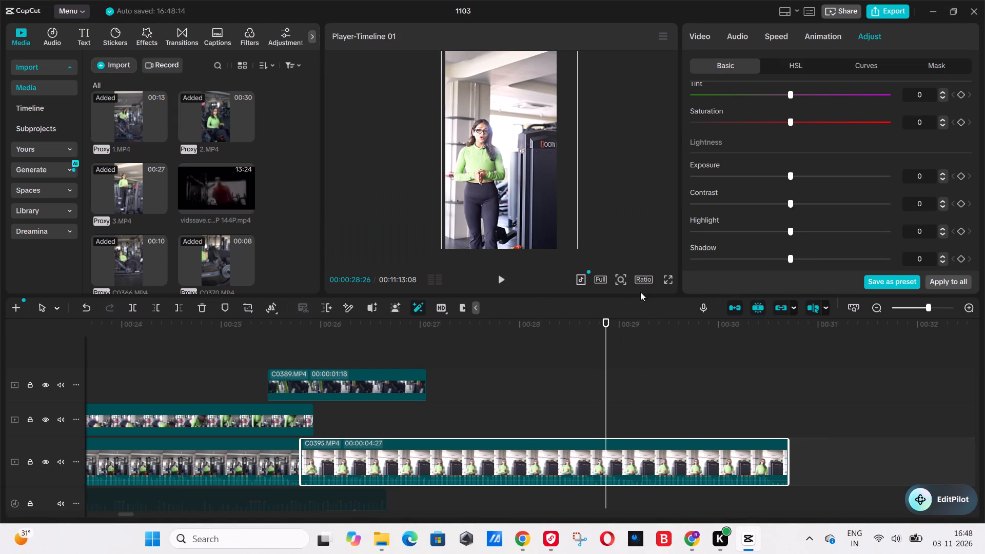
Play the C0395 section in full-screen preview from several points to judge its colour and brightness.
{"action": "left_click", "coordinate": [665, 282]}
{"action": "key", "text": "space"}
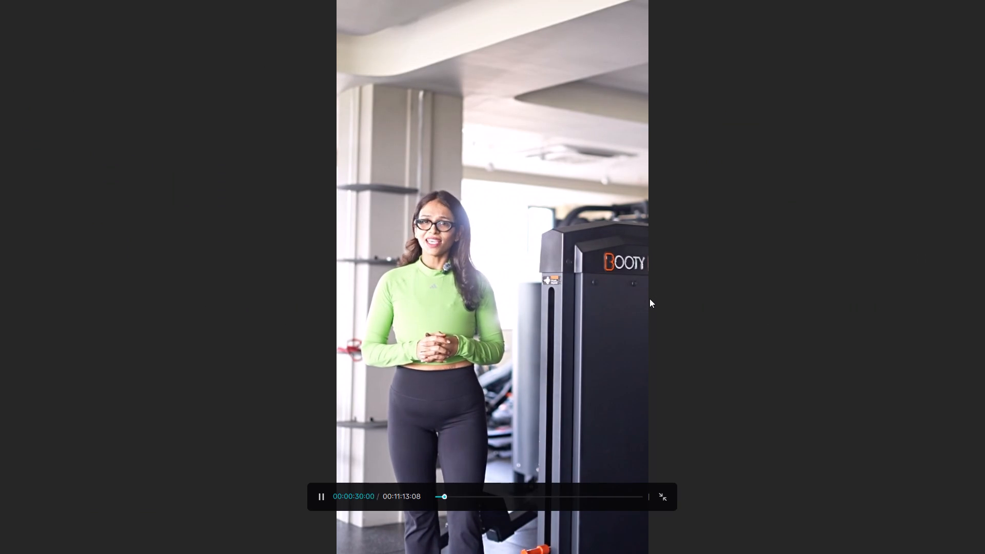
{"action": "key", "text": "space"}
{"action": "key", "text": "Escape"}
{"action": "left_click", "coordinate": [524, 364]}
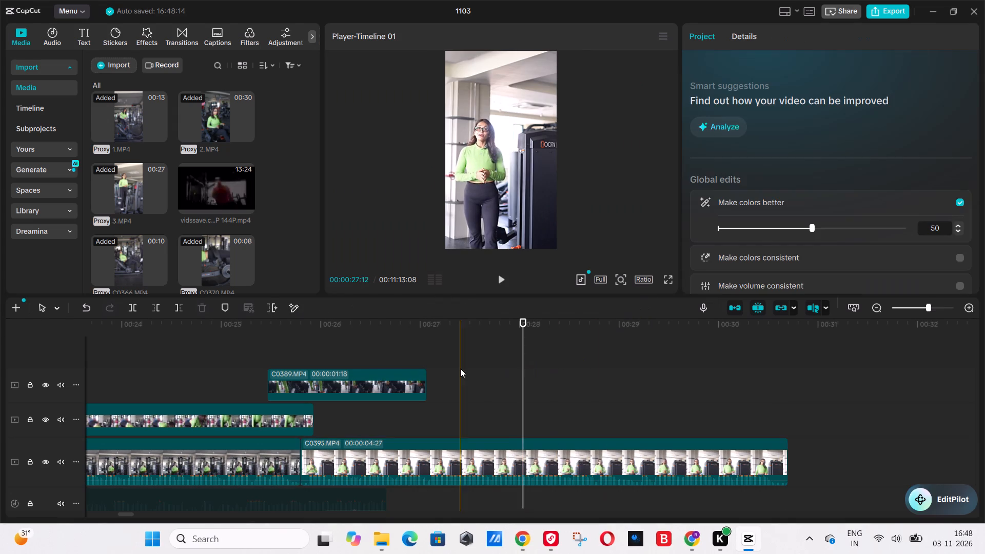
{"action": "left_click", "coordinate": [460, 368]}
{"action": "left_click", "coordinate": [659, 283]}
{"action": "left_click", "coordinate": [677, 279]}
{"action": "left_click", "coordinate": [668, 279]}
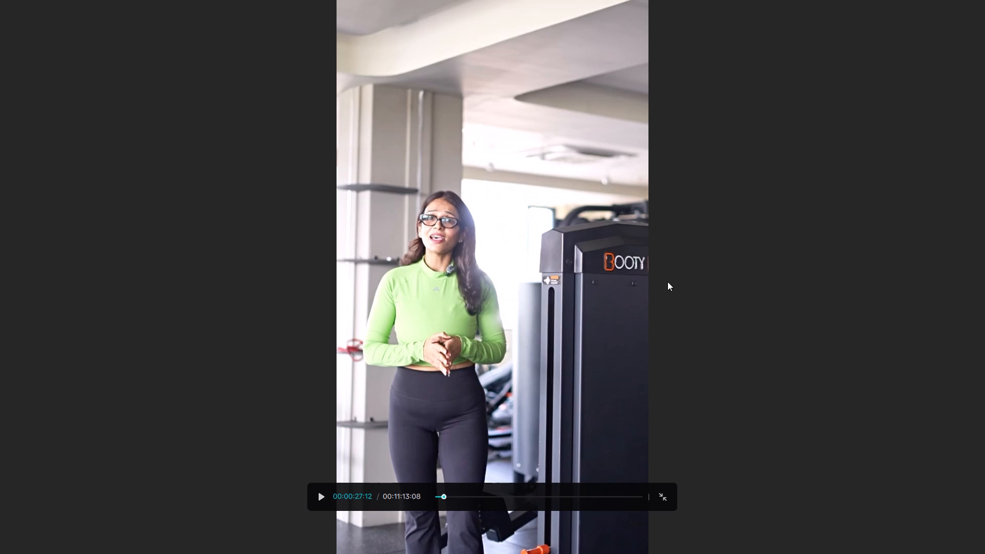
{"action": "left_click_drag", "start_coordinate": [499, 499], "coordinate": [486, 490]}
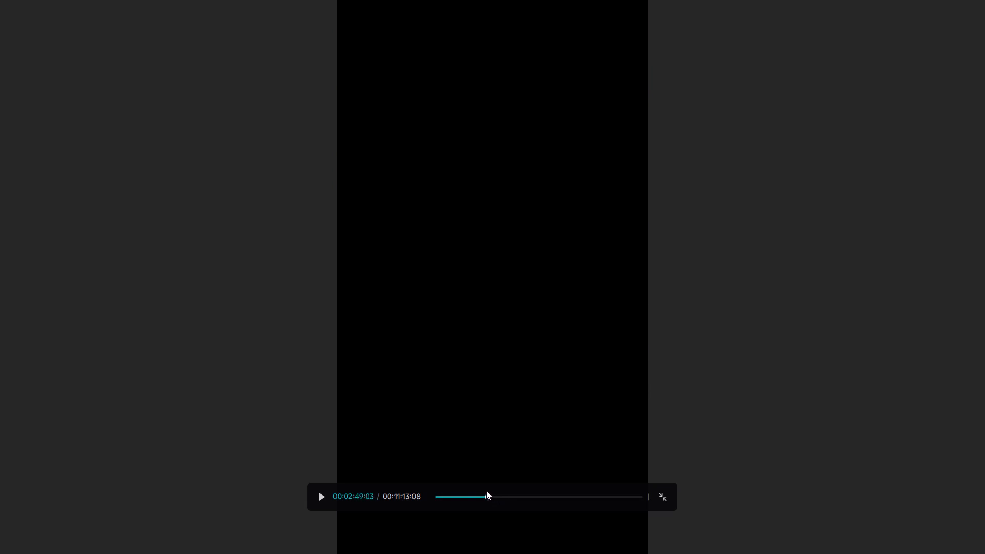
{"action": "left_click_drag", "start_coordinate": [486, 490], "coordinate": [444, 491]}
{"action": "key", "text": "space"}
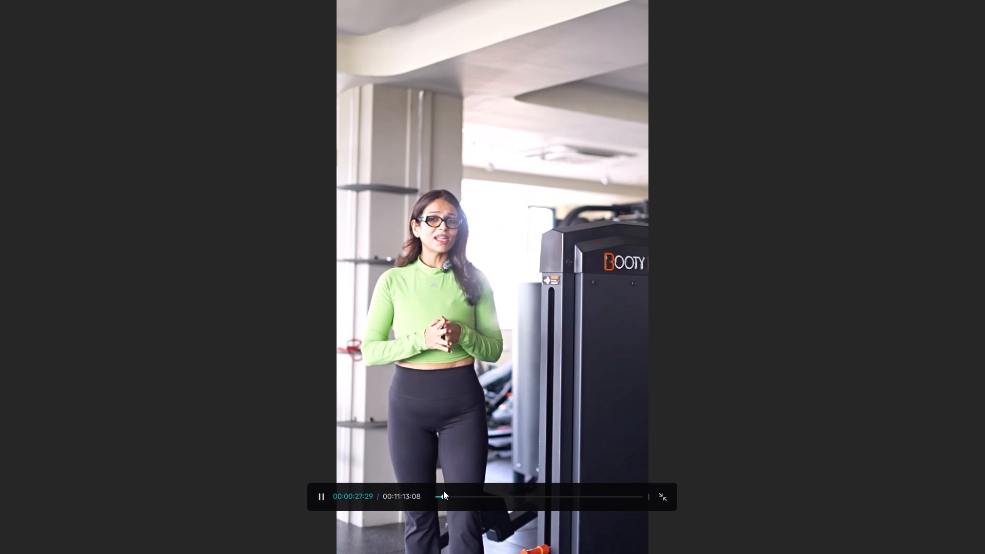
{"action": "key", "text": "space"}
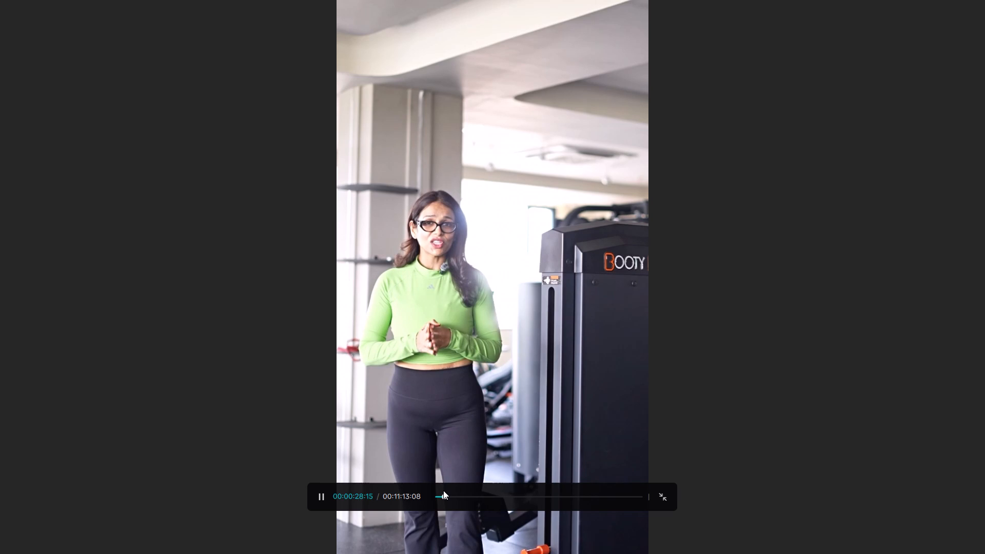
{"action": "key", "text": "Escape"}
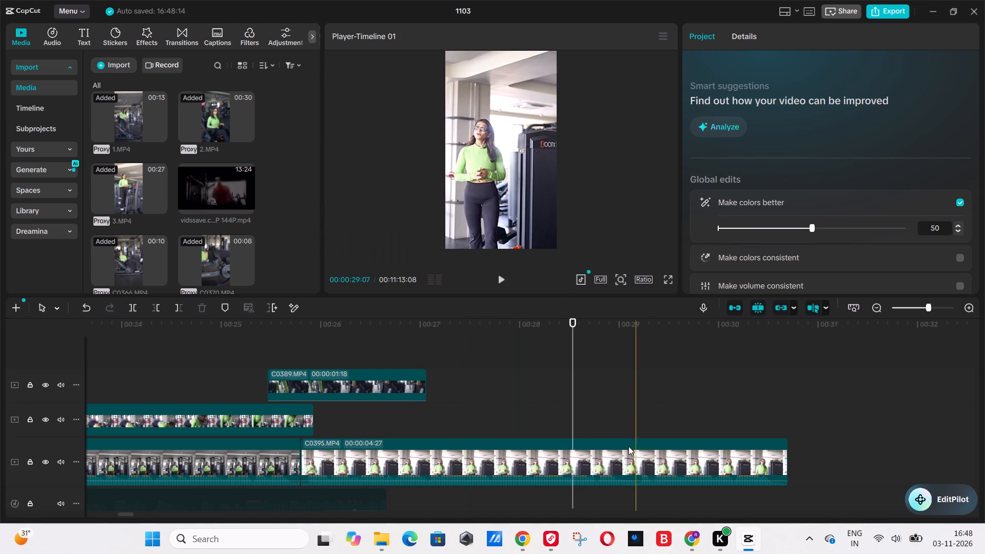
Turn off Auto adjust for the C0395 clip.
{"action": "left_click", "coordinate": [621, 455]}
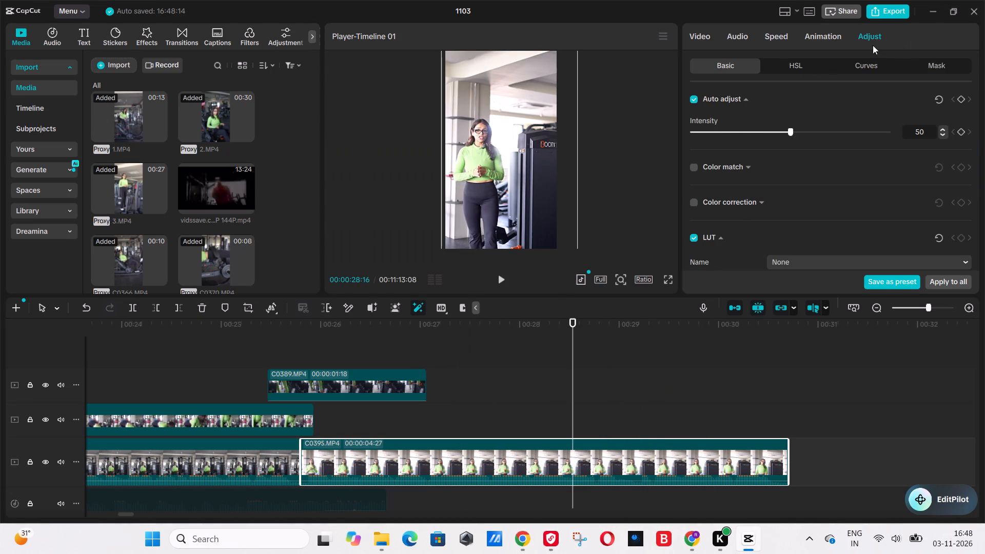
{"action": "left_click", "coordinate": [693, 98]}
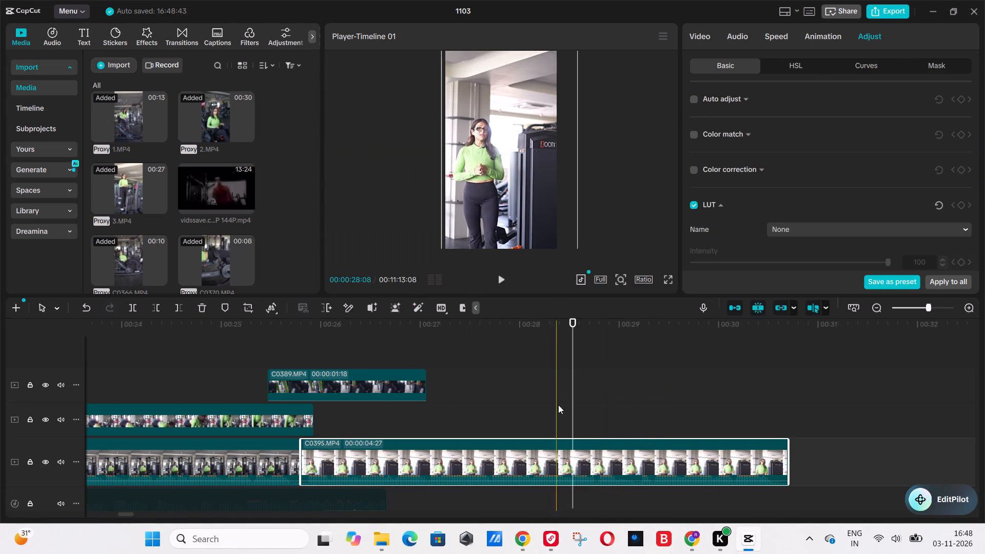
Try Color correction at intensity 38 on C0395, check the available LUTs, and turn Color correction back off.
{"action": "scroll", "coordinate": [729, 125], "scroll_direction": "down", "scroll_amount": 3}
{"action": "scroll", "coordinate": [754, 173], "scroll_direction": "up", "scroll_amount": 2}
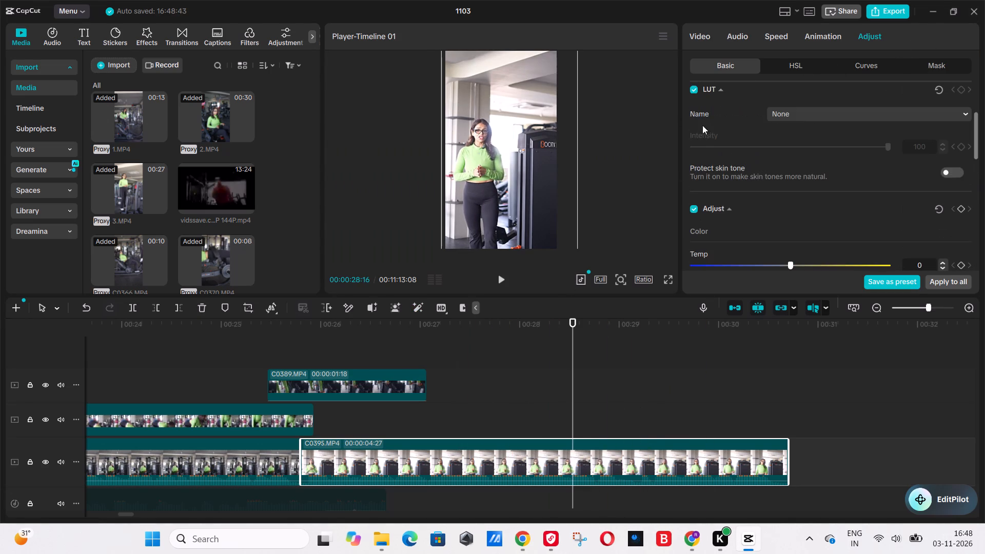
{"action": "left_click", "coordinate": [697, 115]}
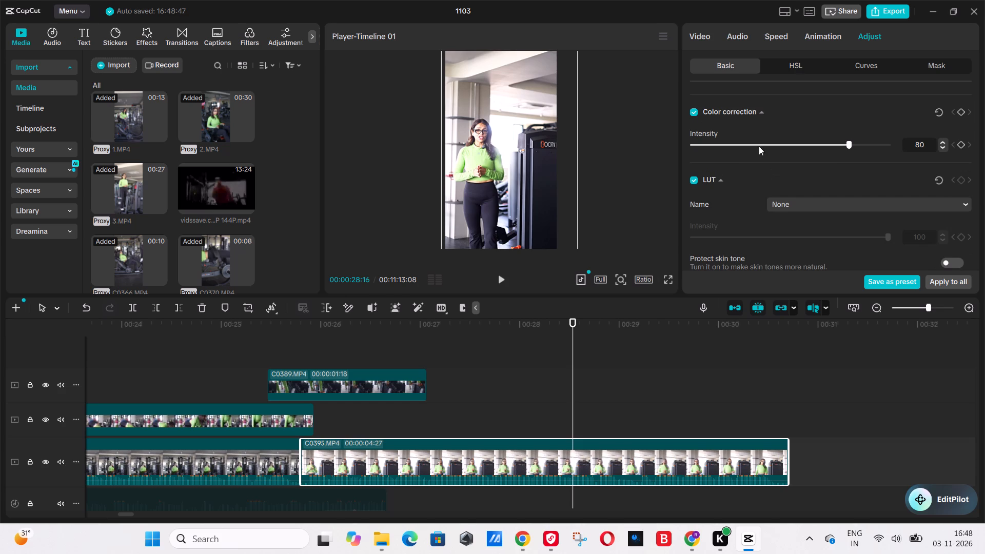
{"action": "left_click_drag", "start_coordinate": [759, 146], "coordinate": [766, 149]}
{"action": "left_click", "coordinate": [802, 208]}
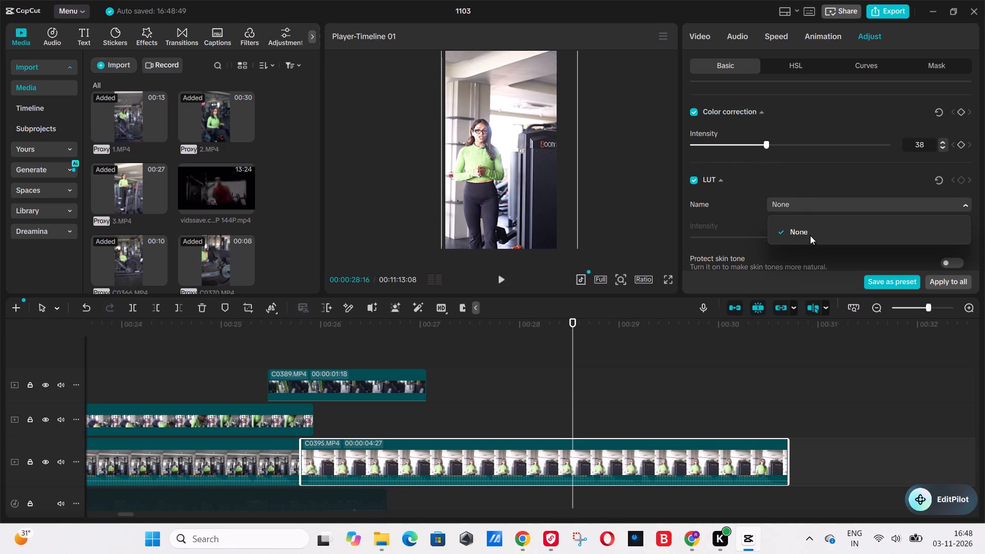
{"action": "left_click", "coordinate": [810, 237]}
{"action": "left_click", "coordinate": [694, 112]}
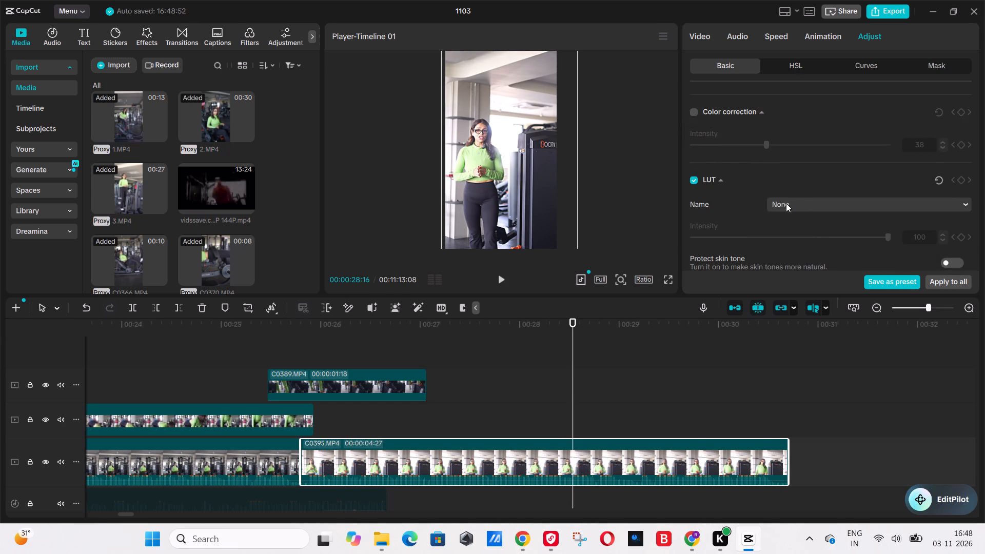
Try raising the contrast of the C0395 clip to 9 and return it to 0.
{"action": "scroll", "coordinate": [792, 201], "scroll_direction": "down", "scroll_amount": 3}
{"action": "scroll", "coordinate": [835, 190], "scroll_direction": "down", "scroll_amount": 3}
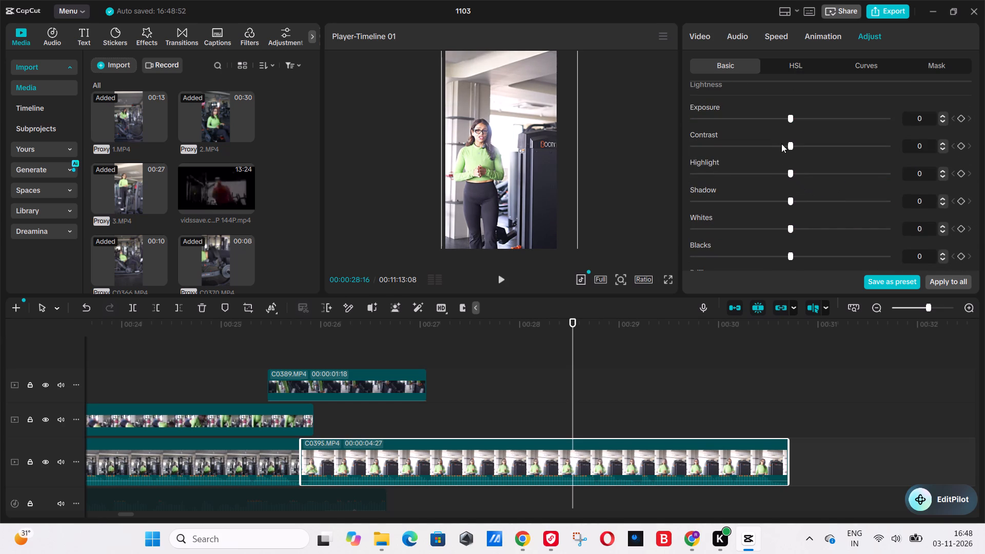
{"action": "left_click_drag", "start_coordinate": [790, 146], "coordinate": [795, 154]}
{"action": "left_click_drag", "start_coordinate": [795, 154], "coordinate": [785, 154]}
Lower the Highlight value of the C0395 clip to -31.
{"action": "left_click_drag", "start_coordinate": [792, 175], "coordinate": [818, 169]}
{"action": "left_click_drag", "start_coordinate": [818, 169], "coordinate": [746, 166]}
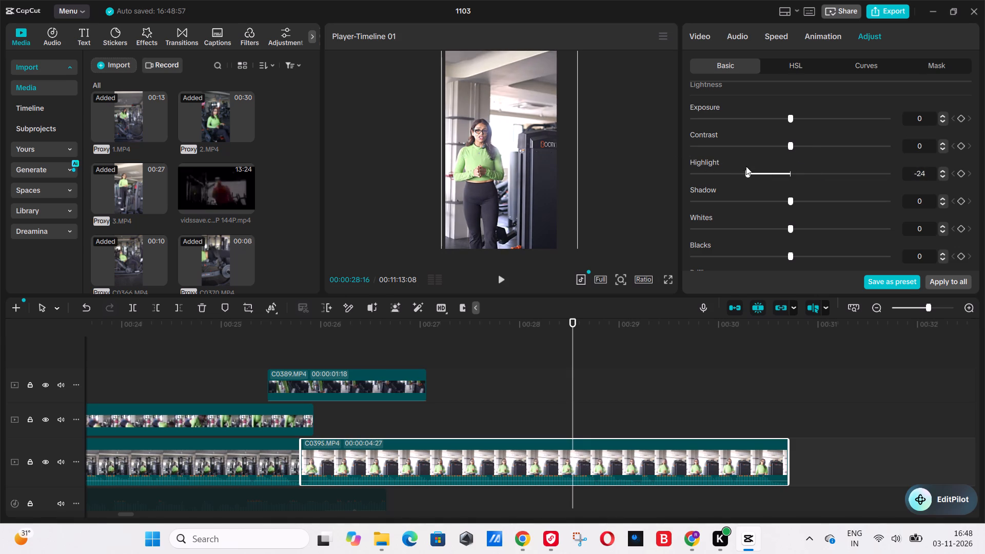
{"action": "left_click_drag", "start_coordinate": [746, 166], "coordinate": [727, 160]}
Try lighter and darker Shadow values on the C0395 clip and settle on -6.
{"action": "left_click_drag", "start_coordinate": [782, 203], "coordinate": [765, 208]}
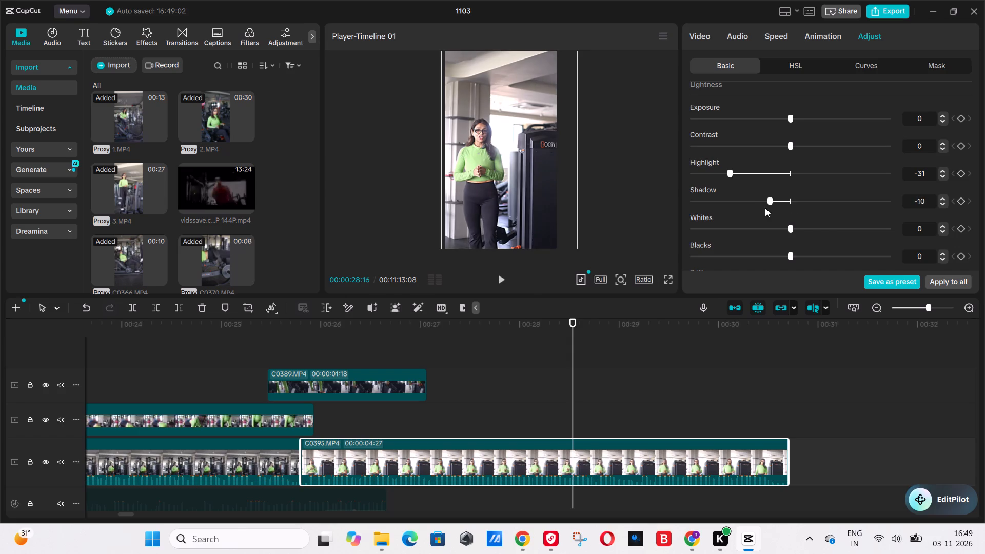
{"action": "left_click_drag", "start_coordinate": [765, 208], "coordinate": [854, 207]}
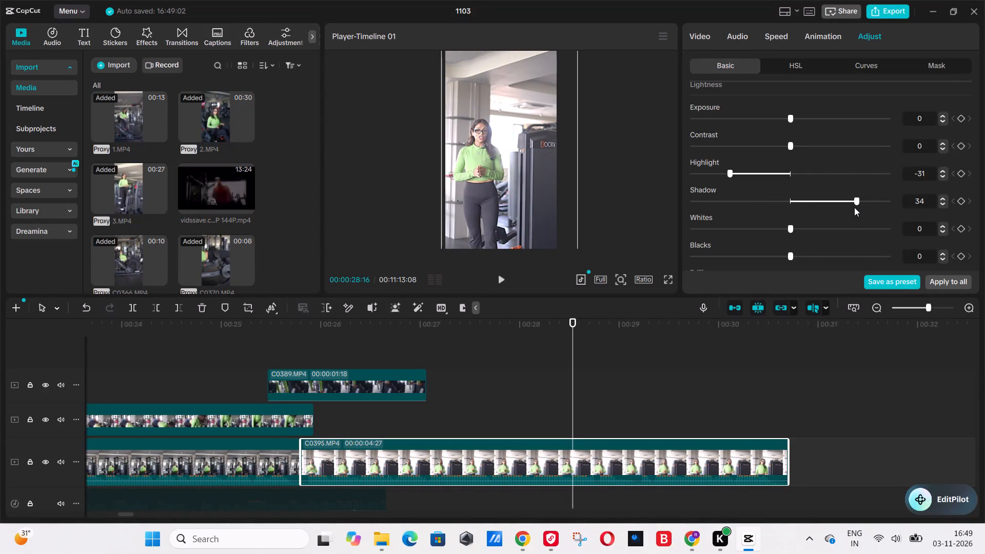
{"action": "left_click_drag", "start_coordinate": [854, 207], "coordinate": [873, 208]}
{"action": "left_click_drag", "start_coordinate": [873, 208], "coordinate": [795, 214]}
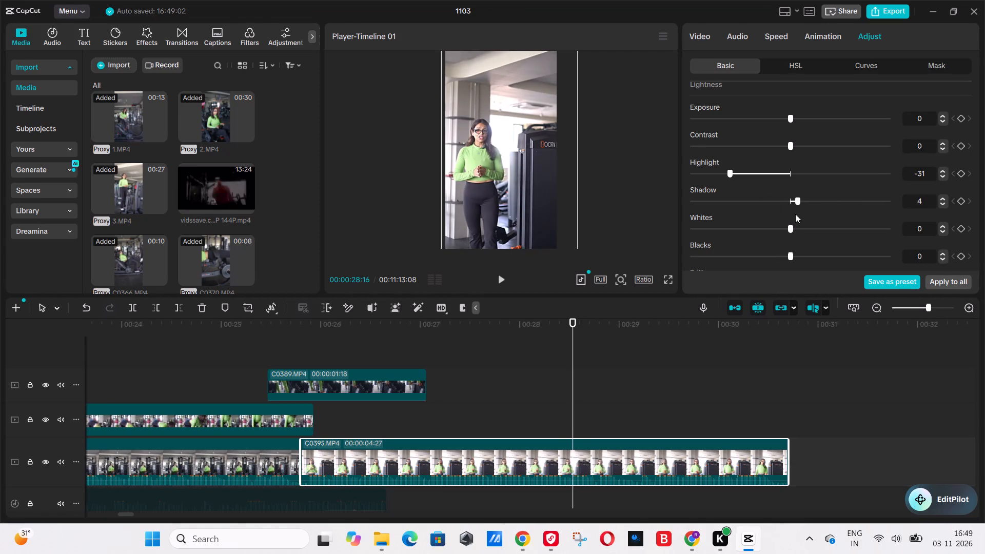
{"action": "left_click_drag", "start_coordinate": [795, 214], "coordinate": [776, 206]}
Lower the Whites of the C0395 clip to -5 and its Blacks to -3.
{"action": "left_click_drag", "start_coordinate": [796, 229], "coordinate": [764, 224]}
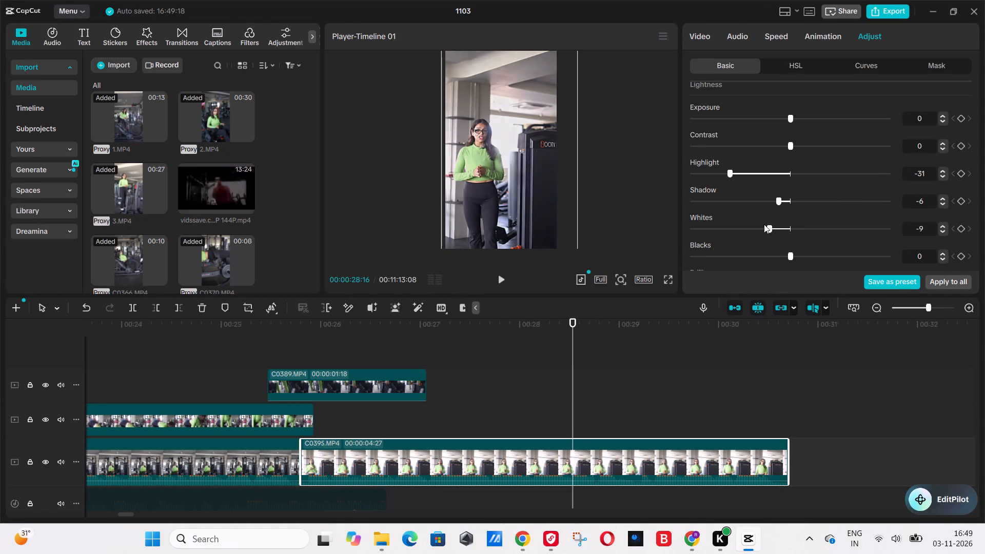
{"action": "left_click_drag", "start_coordinate": [764, 224], "coordinate": [780, 220]}
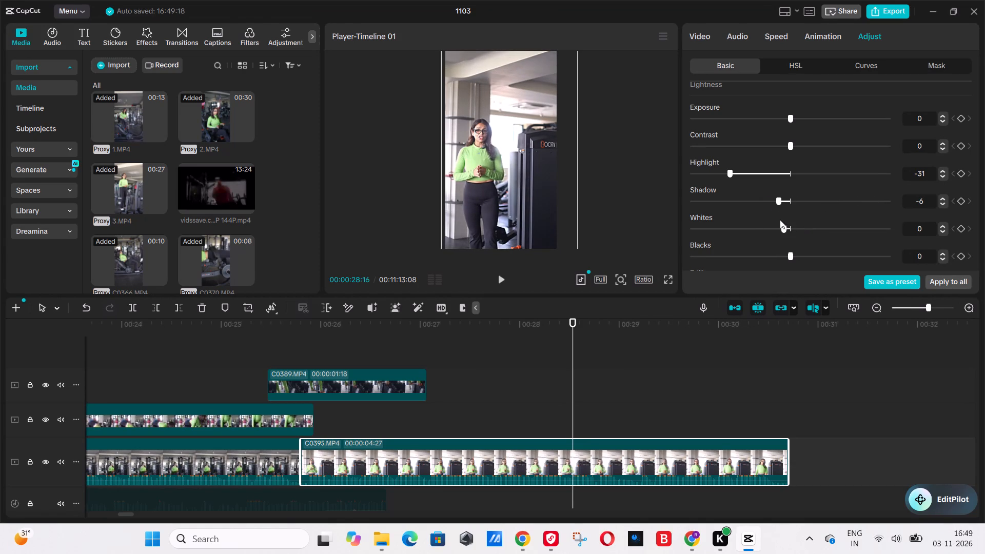
{"action": "left_click_drag", "start_coordinate": [780, 220], "coordinate": [779, 219]}
{"action": "left_click_drag", "start_coordinate": [787, 260], "coordinate": [794, 259]}
{"action": "left_click_drag", "start_coordinate": [794, 259], "coordinate": [781, 251]}
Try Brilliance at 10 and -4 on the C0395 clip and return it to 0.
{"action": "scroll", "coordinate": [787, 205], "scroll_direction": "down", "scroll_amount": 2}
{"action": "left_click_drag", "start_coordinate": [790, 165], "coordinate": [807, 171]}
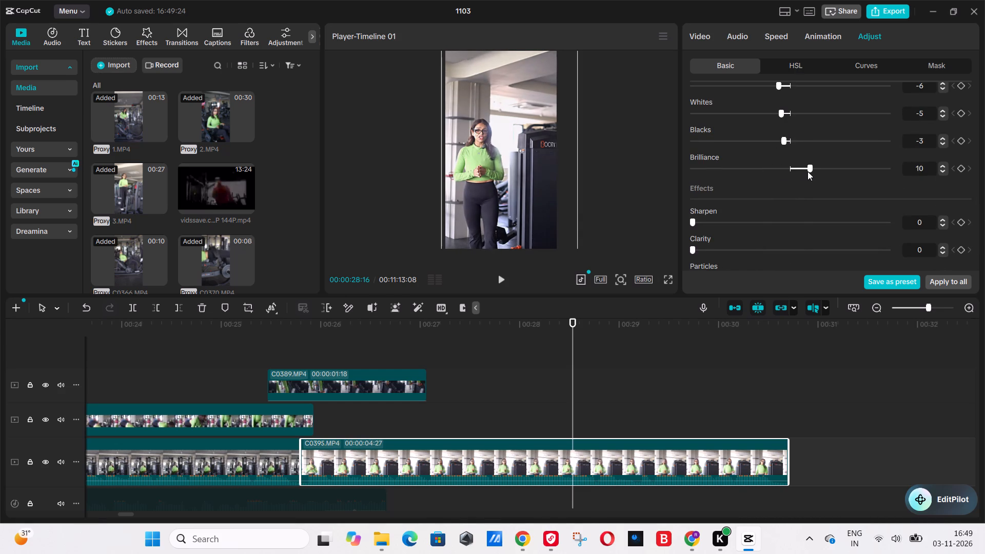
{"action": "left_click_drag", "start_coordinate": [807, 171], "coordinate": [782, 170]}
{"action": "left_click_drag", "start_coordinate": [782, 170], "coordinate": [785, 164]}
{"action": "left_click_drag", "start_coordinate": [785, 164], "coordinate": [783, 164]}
Raise the Exposure of the C0395 clip slightly and set its Contrast to 5.
{"action": "scroll", "coordinate": [701, 224], "scroll_direction": "down", "scroll_amount": 2}
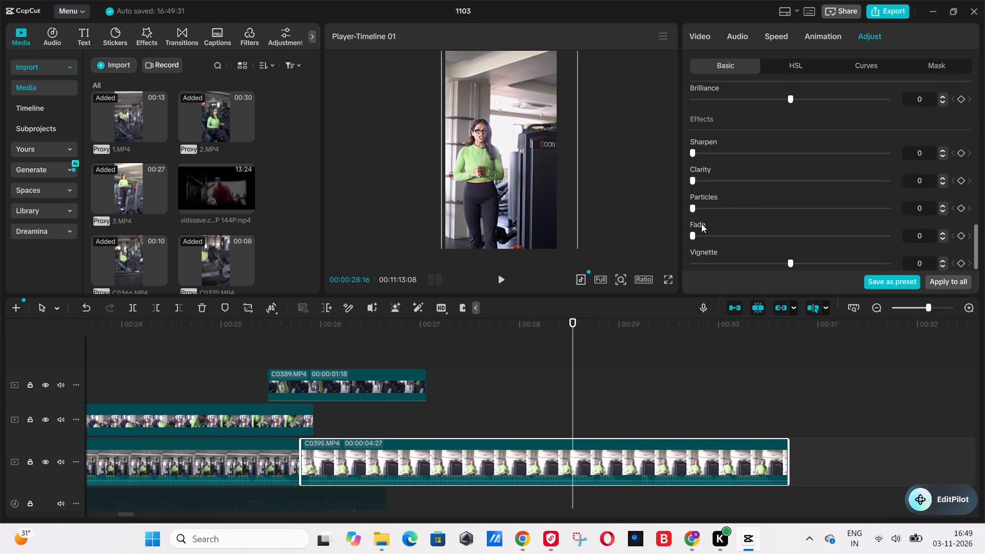
{"action": "scroll", "coordinate": [701, 224], "scroll_direction": "down", "scroll_amount": 3}
{"action": "scroll", "coordinate": [764, 211], "scroll_direction": "down", "scroll_amount": 2}
{"action": "scroll", "coordinate": [763, 234], "scroll_direction": "up", "scroll_amount": 6}
{"action": "scroll", "coordinate": [778, 202], "scroll_direction": "down", "scroll_amount": 1}
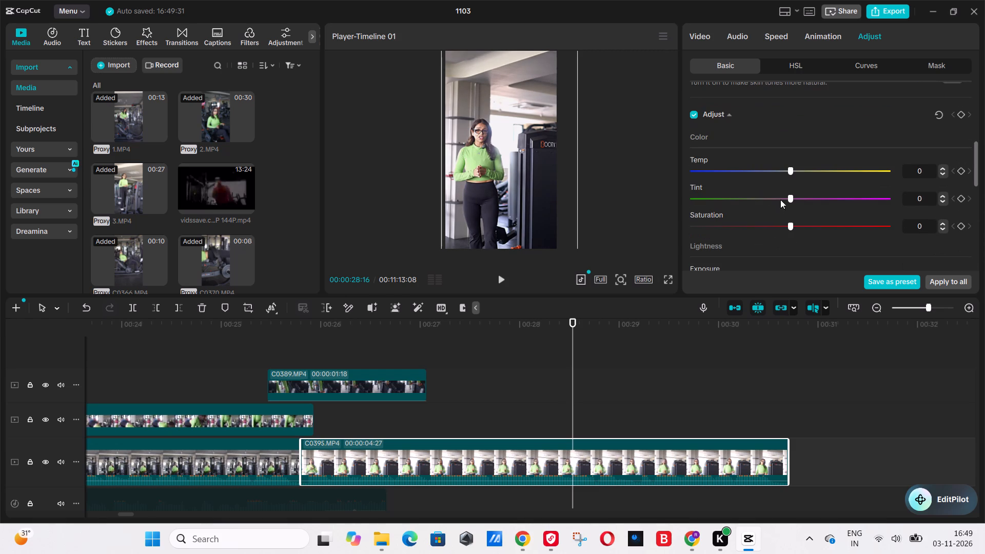
{"action": "left_click", "coordinate": [794, 221]}
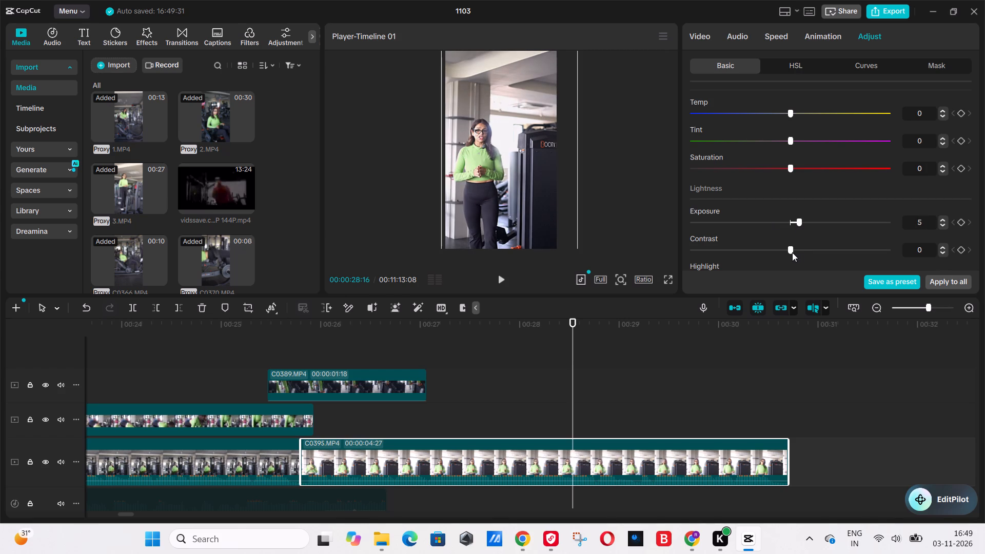
{"action": "left_click_drag", "start_coordinate": [790, 250], "coordinate": [784, 244]}
{"action": "left_click_drag", "start_coordinate": [784, 244], "coordinate": [798, 250]}
{"action": "left_click_drag", "start_coordinate": [798, 215], "coordinate": [799, 227]}
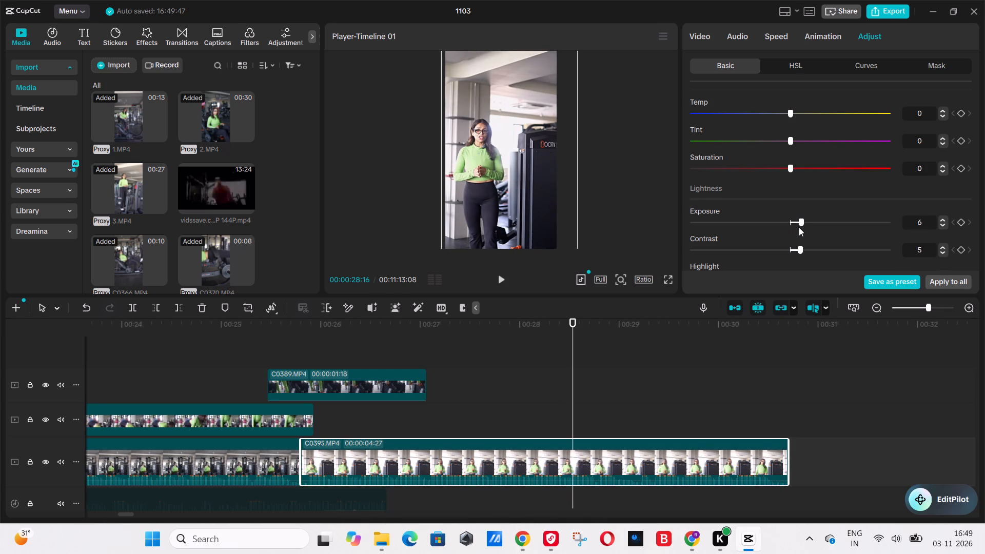
{"action": "left_click_drag", "start_coordinate": [799, 227], "coordinate": [794, 225]}
Play the video full screen from about 00:00:26:15 to check the colour-adjusted C0395 talking clip.
{"action": "left_click", "coordinate": [520, 407]}
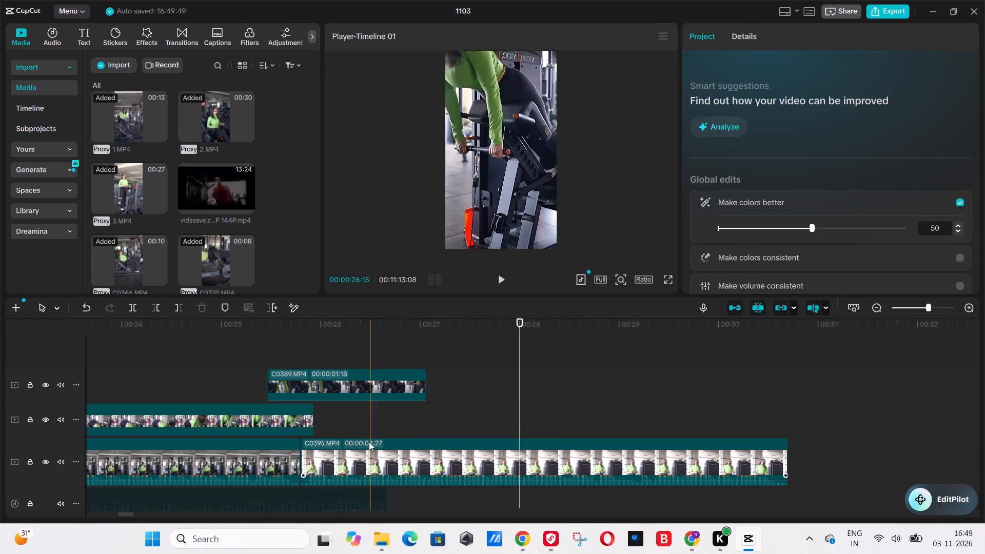
{"action": "left_click", "coordinate": [372, 409]}
{"action": "key", "text": "space"}
{"action": "left_click", "coordinate": [665, 276]}
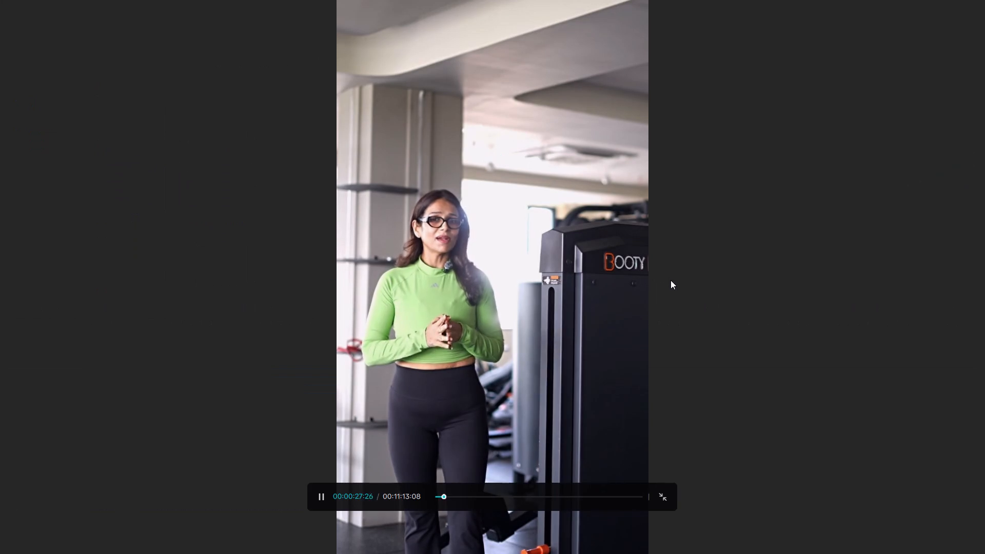
{"action": "key", "text": "space"}
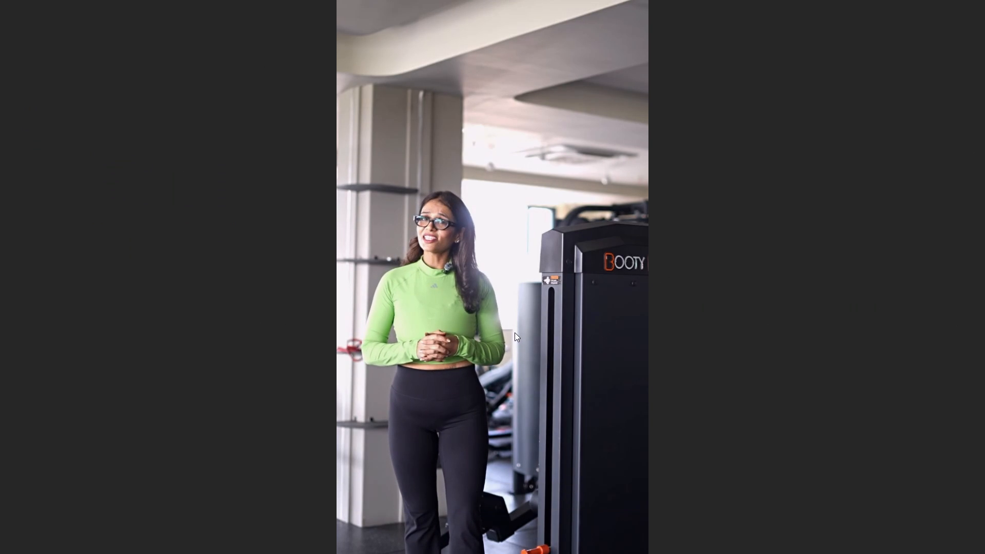
{"action": "key", "text": "Escape"}
{"action": "key", "text": "grave"}
Add a Custom adjustment layer above the clips at the very start of the timeline.
{"action": "left_click_drag", "start_coordinate": [379, 343], "coordinate": [132, 315]}
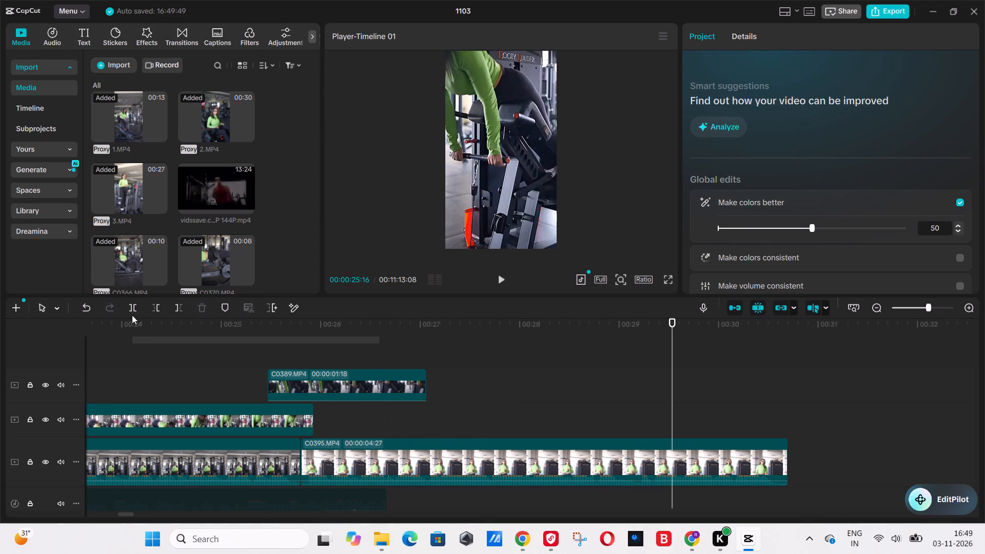
{"action": "left_click_drag", "start_coordinate": [280, 326], "coordinate": [0, 333]}
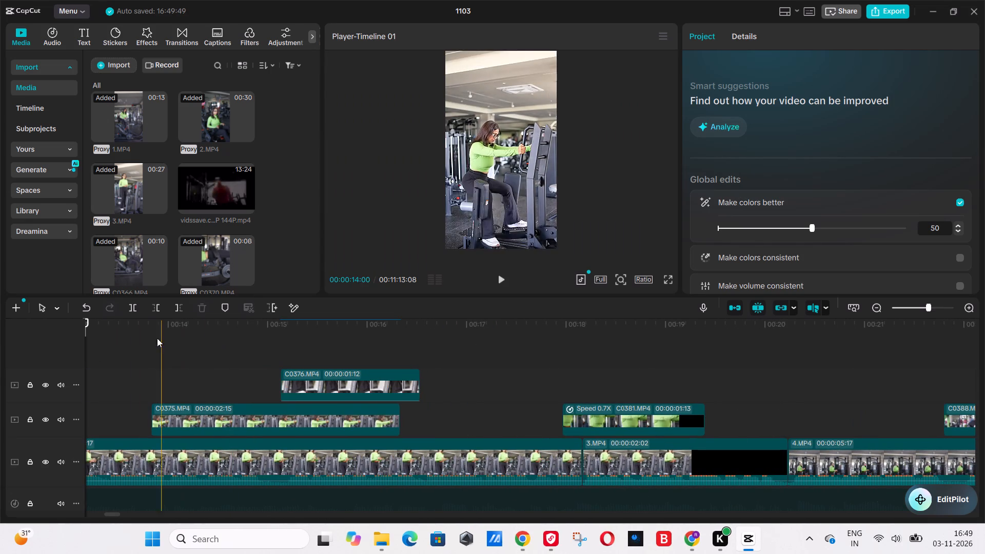
{"action": "left_click_drag", "start_coordinate": [131, 326], "coordinate": [0, 321]}
{"action": "left_click_drag", "start_coordinate": [107, 331], "coordinate": [0, 330]}
{"action": "left_click_drag", "start_coordinate": [121, 327], "coordinate": [91, 327]}
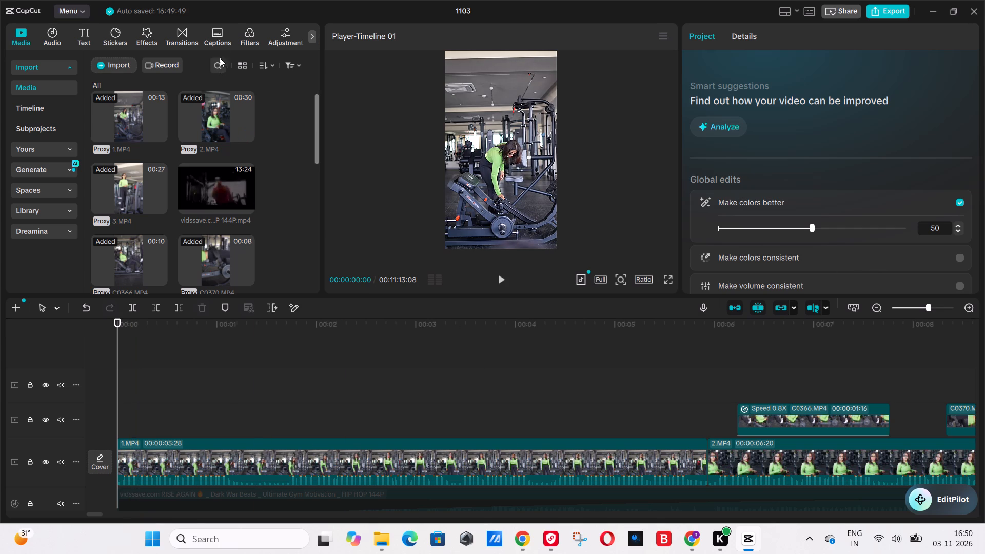
{"action": "left_click", "coordinate": [294, 38]}
{"action": "left_click_drag", "start_coordinate": [116, 98], "coordinate": [159, 321]}
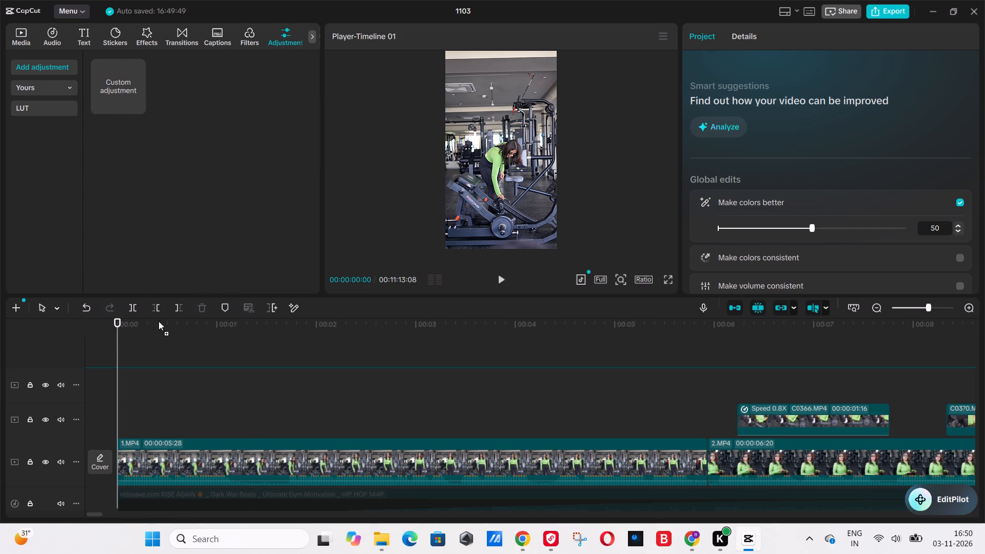
{"action": "left_click_drag", "start_coordinate": [159, 321], "coordinate": [88, 341]}
Set the Exposure of the new adjustment layer to 6, previewing the 1.MP4 clip at 00:00:01:03.
{"action": "left_click", "coordinate": [226, 346]}
{"action": "left_click", "coordinate": [242, 381]}
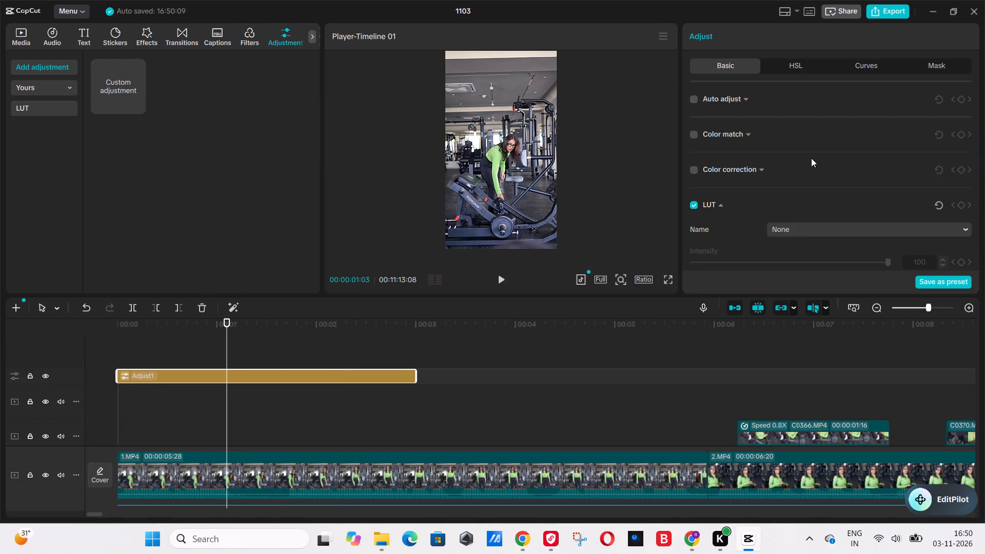
{"action": "scroll", "coordinate": [817, 140], "scroll_direction": "down", "scroll_amount": 4}
{"action": "scroll", "coordinate": [794, 167], "scroll_direction": "up", "scroll_amount": 9}
{"action": "scroll", "coordinate": [761, 149], "scroll_direction": "down", "scroll_amount": 5}
{"action": "scroll", "coordinate": [760, 151], "scroll_direction": "up", "scroll_amount": 4}
{"action": "scroll", "coordinate": [760, 154], "scroll_direction": "down", "scroll_amount": 8}
{"action": "scroll", "coordinate": [790, 148], "scroll_direction": "up", "scroll_amount": 3}
{"action": "left_click_drag", "start_coordinate": [790, 148], "coordinate": [799, 153]}
Set the adjustment layer's Temp to 6 and its Tint to 3.
{"action": "scroll", "coordinate": [799, 155], "scroll_direction": "up", "scroll_amount": 3}
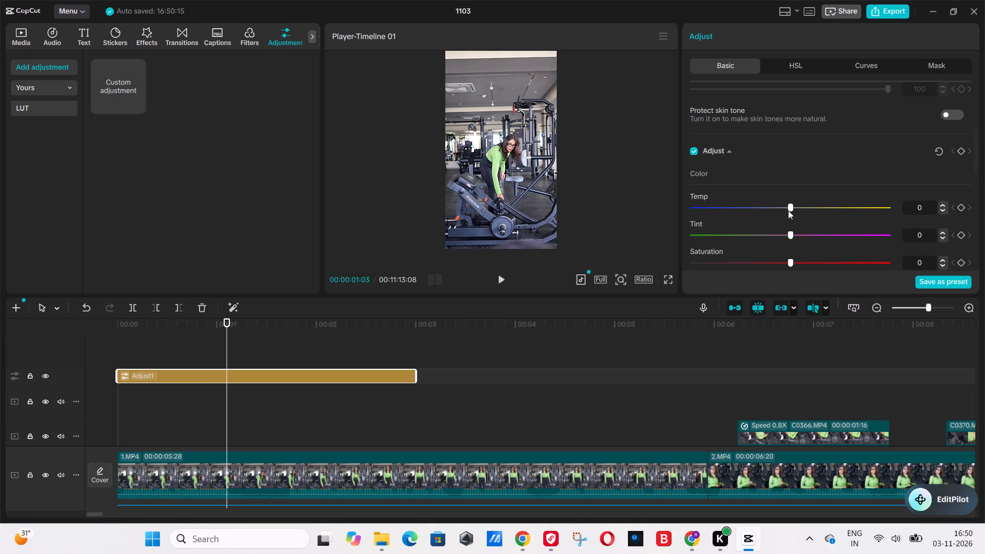
{"action": "left_click_drag", "start_coordinate": [787, 211], "coordinate": [816, 212]}
{"action": "left_click_drag", "start_coordinate": [816, 212], "coordinate": [800, 211]}
{"action": "left_click_drag", "start_coordinate": [793, 232], "coordinate": [819, 239]}
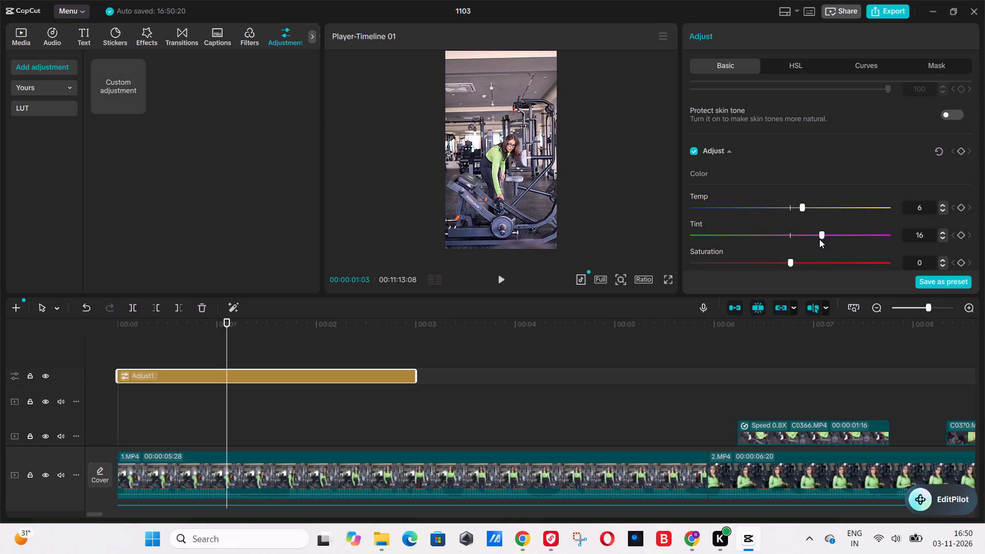
{"action": "left_click_drag", "start_coordinate": [819, 239], "coordinate": [794, 242]}
Compare Saturation values on the adjustment layer and settle on 7.
{"action": "scroll", "coordinate": [799, 180], "scroll_direction": "down", "scroll_amount": 1}
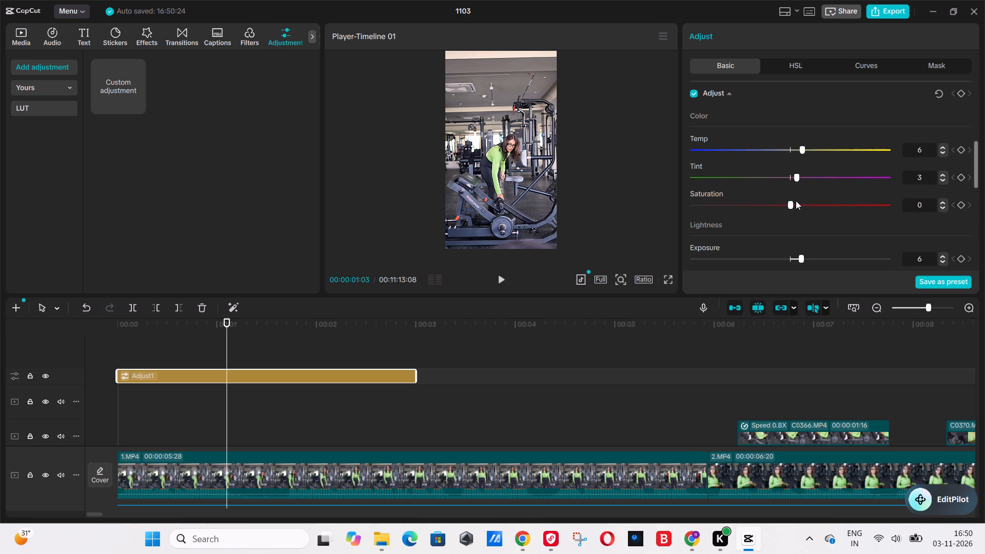
{"action": "left_click_drag", "start_coordinate": [794, 206], "coordinate": [804, 207]}
{"action": "left_click_drag", "start_coordinate": [804, 207], "coordinate": [793, 209]}
{"action": "left_click_drag", "start_coordinate": [793, 209], "coordinate": [802, 200]}
Try Contrast at 15 and -50 on the adjustment layer and settle on -6.
{"action": "scroll", "coordinate": [798, 206], "scroll_direction": "down", "scroll_amount": 1}
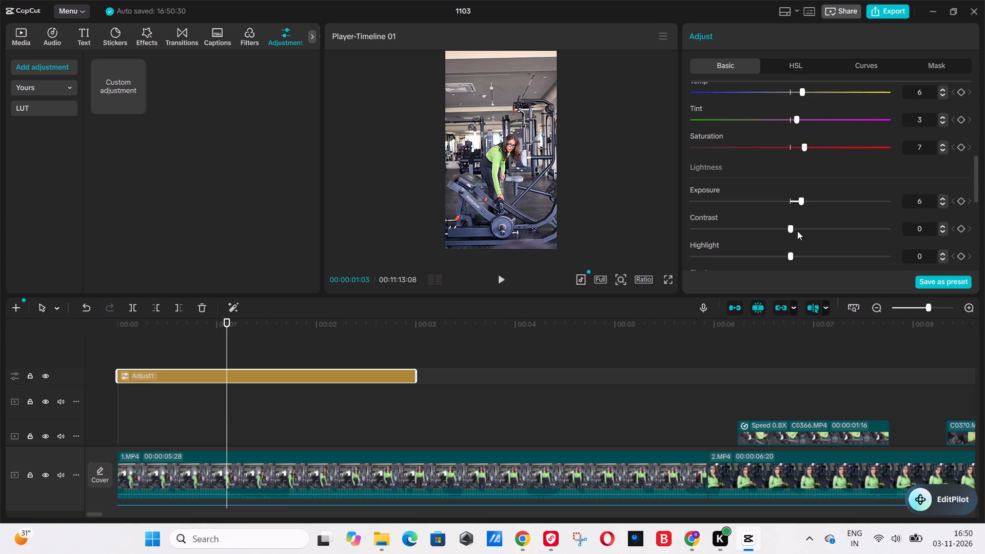
{"action": "left_click_drag", "start_coordinate": [791, 230], "coordinate": [818, 229]}
{"action": "left_click_drag", "start_coordinate": [818, 229], "coordinate": [682, 229]}
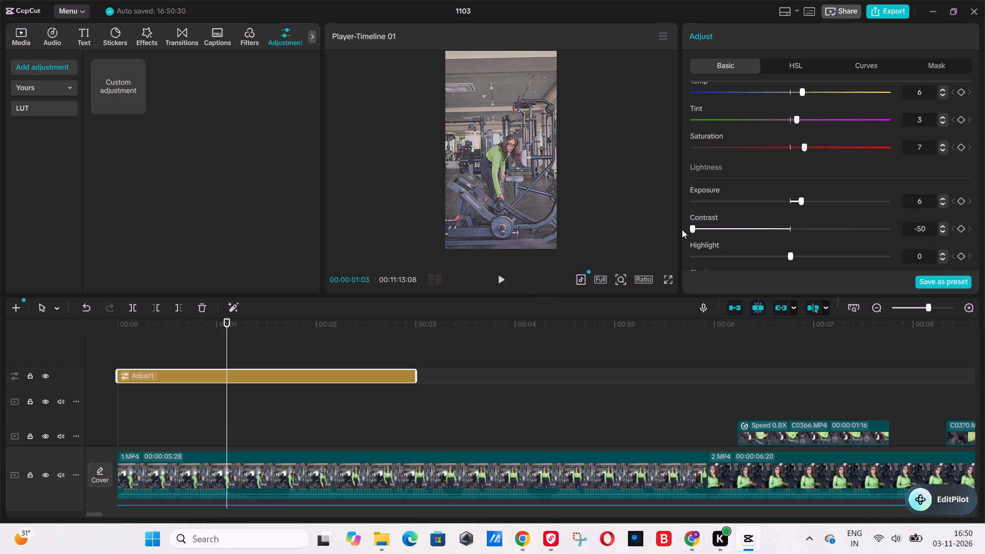
{"action": "left_click_drag", "start_coordinate": [682, 229], "coordinate": [777, 245]}
Try Highlight values between 31 and -31 on the adjustment layer and settle on -15.
{"action": "scroll", "coordinate": [796, 219], "scroll_direction": "down", "scroll_amount": 2}
{"action": "left_click_drag", "start_coordinate": [790, 138], "coordinate": [745, 151]}
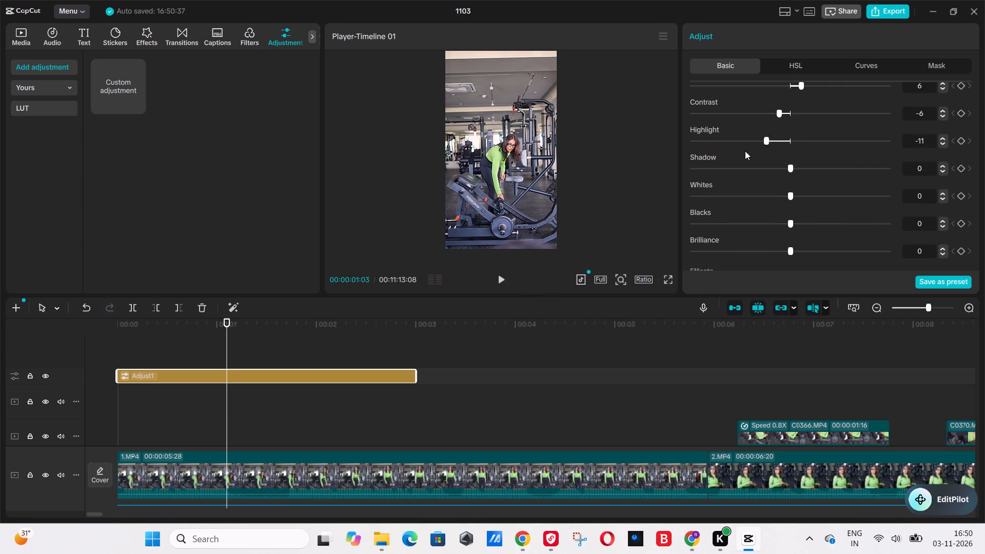
{"action": "left_click_drag", "start_coordinate": [745, 151], "coordinate": [868, 172]}
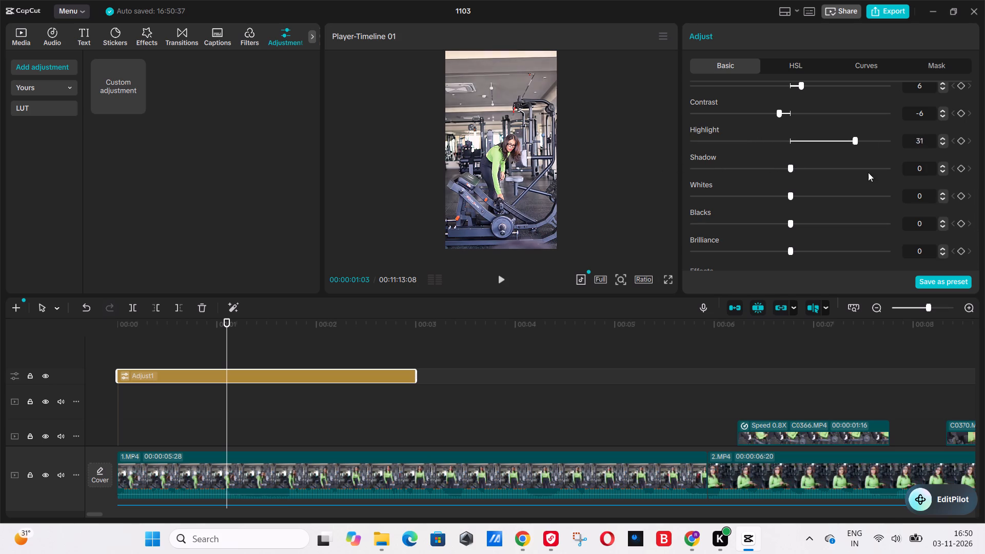
{"action": "left_click_drag", "start_coordinate": [868, 172], "coordinate": [728, 155]}
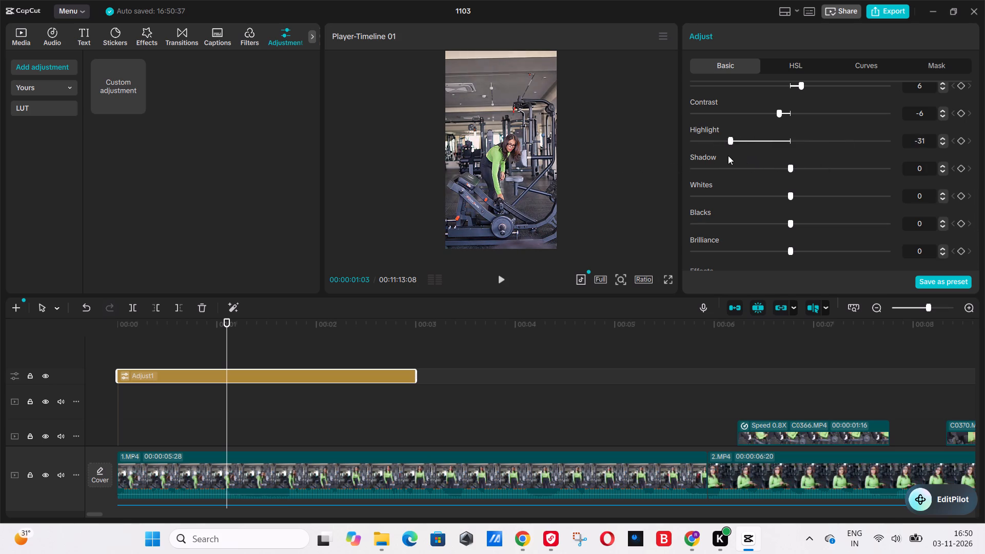
{"action": "left_click_drag", "start_coordinate": [728, 155], "coordinate": [760, 150]}
Set the adjustment layer's Highlight to -14, and try Shadow at -24 before settling on -3.
{"action": "left_click_drag", "start_coordinate": [760, 150], "coordinate": [761, 150]}
{"action": "left_click_drag", "start_coordinate": [790, 170], "coordinate": [763, 176]}
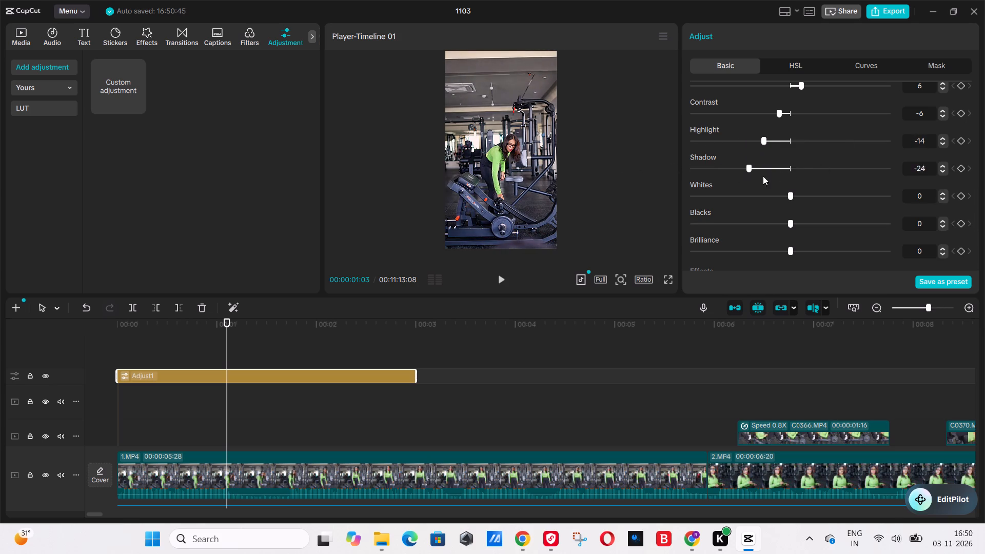
{"action": "left_click_drag", "start_coordinate": [763, 176], "coordinate": [783, 168]}
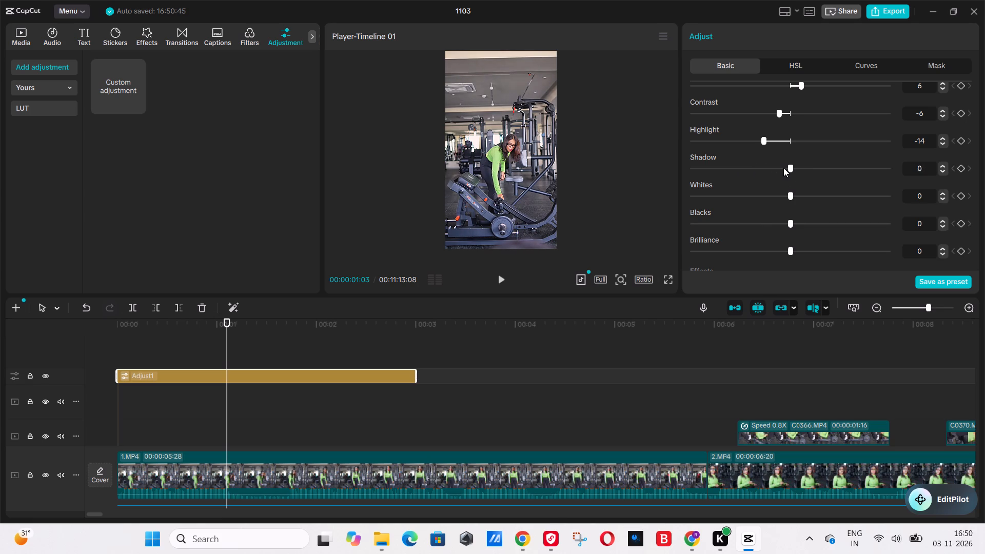
{"action": "left_click_drag", "start_coordinate": [783, 168], "coordinate": [781, 167]}
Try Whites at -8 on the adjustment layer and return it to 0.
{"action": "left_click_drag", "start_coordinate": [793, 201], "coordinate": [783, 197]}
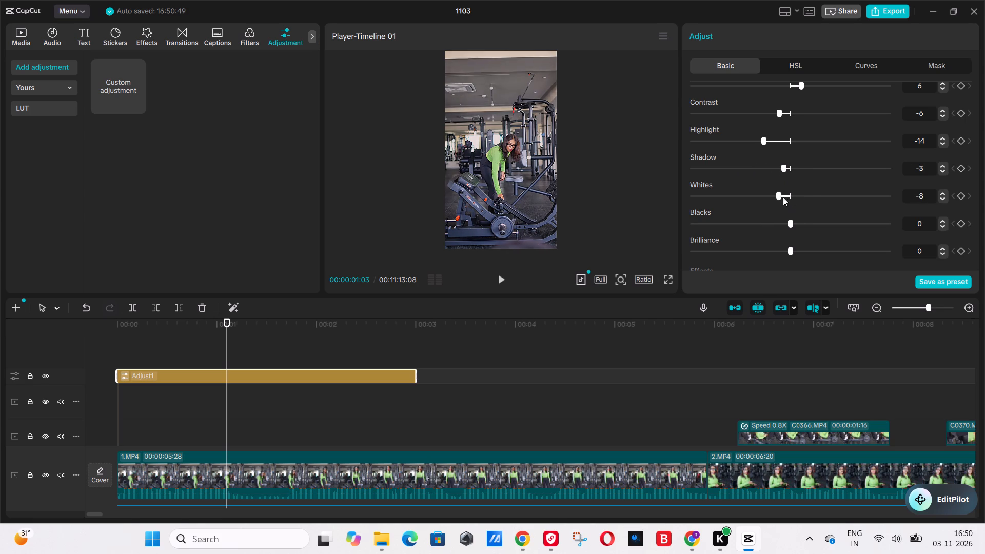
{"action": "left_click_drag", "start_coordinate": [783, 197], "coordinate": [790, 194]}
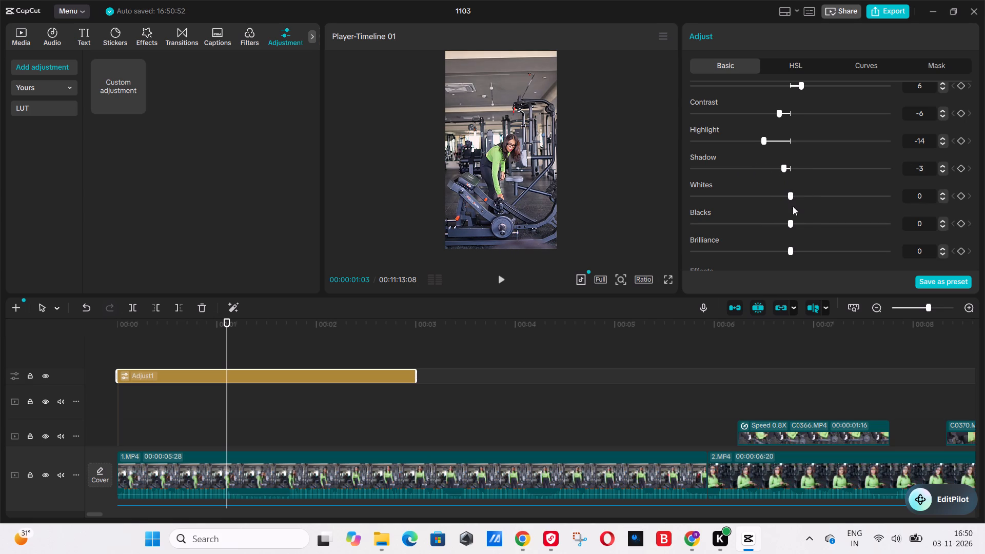
Try Blacks at -19 and -7 on the adjustment layer and settle on -5.
{"action": "left_click_drag", "start_coordinate": [793, 231], "coordinate": [761, 227]}
{"action": "left_click_drag", "start_coordinate": [789, 217], "coordinate": [764, 217]}
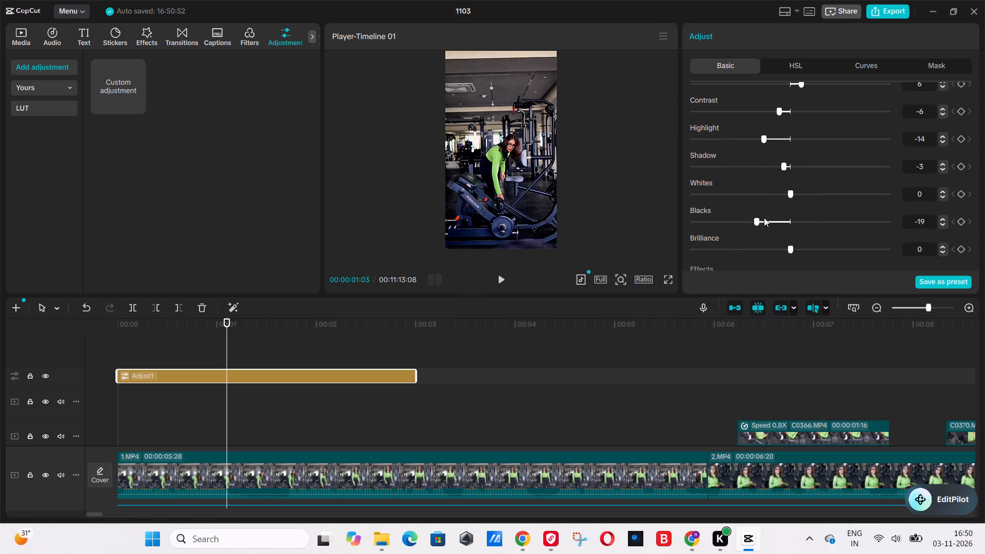
{"action": "left_click_drag", "start_coordinate": [764, 217], "coordinate": [786, 212]}
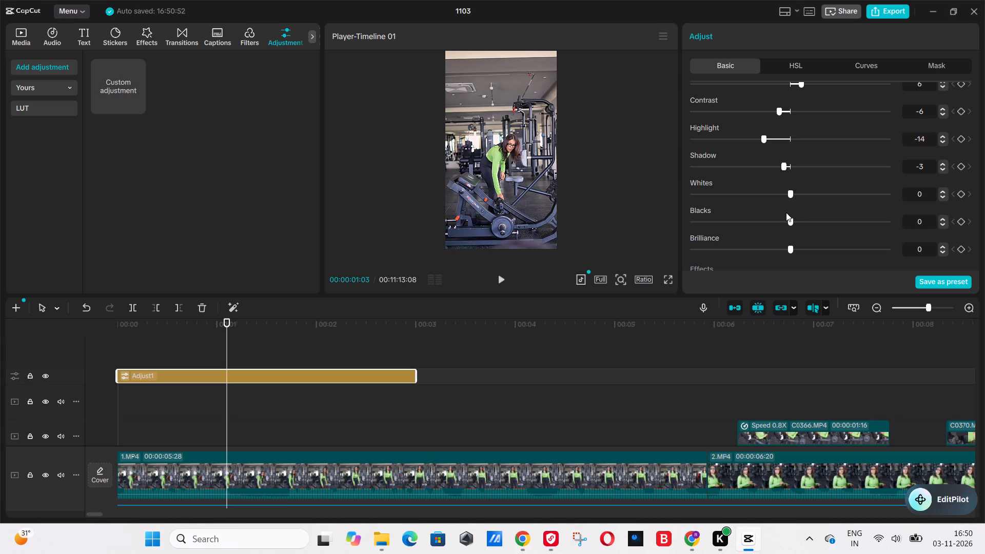
{"action": "left_click_drag", "start_coordinate": [786, 212], "coordinate": [774, 210]}
{"action": "left_click_drag", "start_coordinate": [774, 210], "coordinate": [778, 208]}
Try Brilliance at -11 on the adjustment layer and settle on 6.
{"action": "scroll", "coordinate": [795, 219], "scroll_direction": "down", "scroll_amount": 1}
{"action": "left_click_drag", "start_coordinate": [791, 194], "coordinate": [785, 195]}
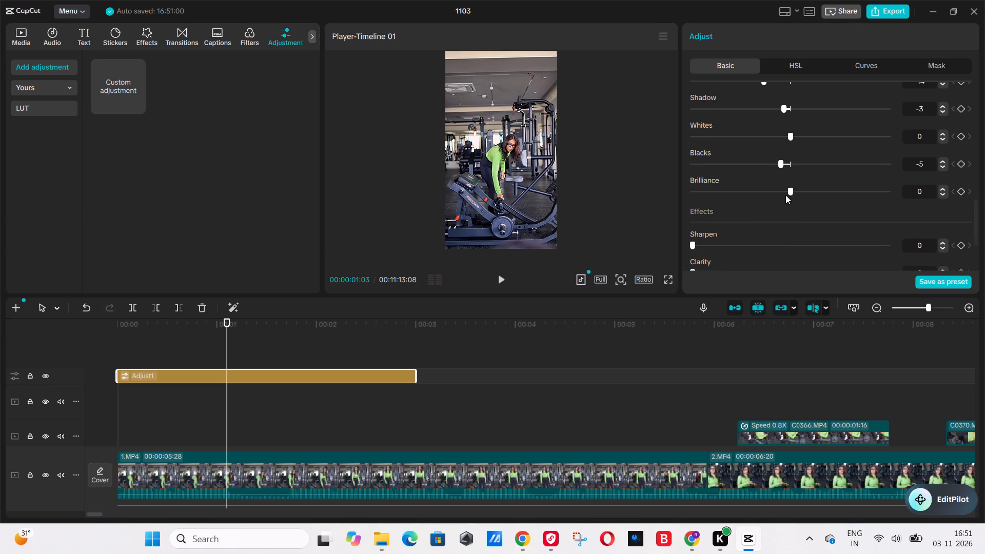
{"action": "left_click_drag", "start_coordinate": [785, 195], "coordinate": [773, 190]}
{"action": "left_click_drag", "start_coordinate": [773, 190], "coordinate": [785, 192]}
{"action": "left_click_drag", "start_coordinate": [785, 192], "coordinate": [800, 196]}
Extend the end of the adjustment layer across the edited clips to about 00:28 on the timeline.
{"action": "scroll", "coordinate": [792, 213], "scroll_direction": "down", "scroll_amount": 5}
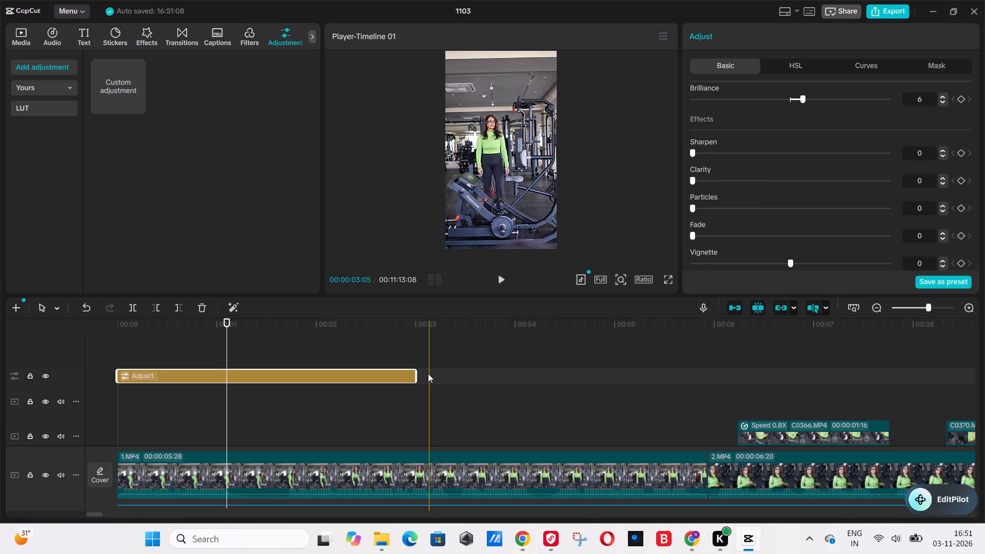
{"action": "left_click_drag", "start_coordinate": [418, 375], "coordinate": [984, 374]}
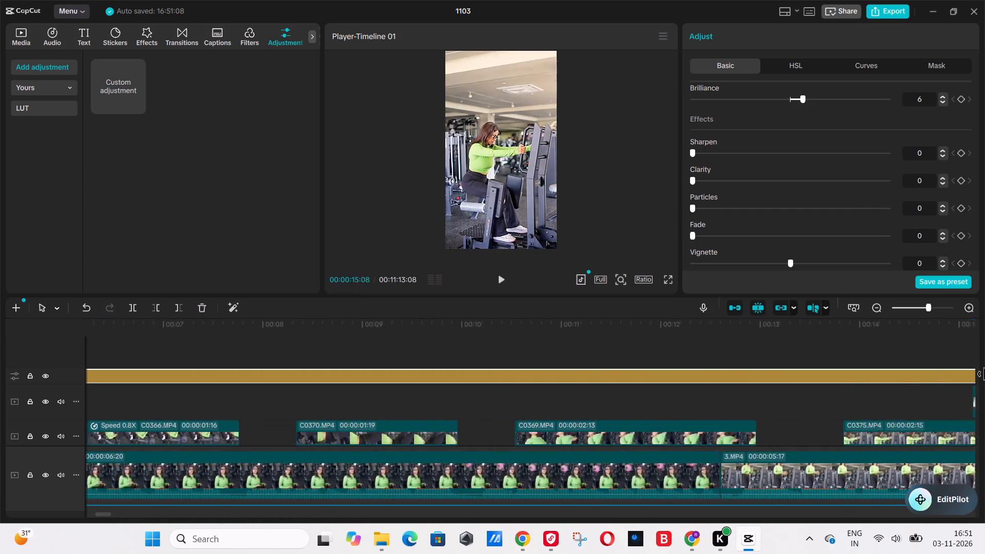
{"action": "left_click_drag", "start_coordinate": [984, 374], "coordinate": [903, 383]}
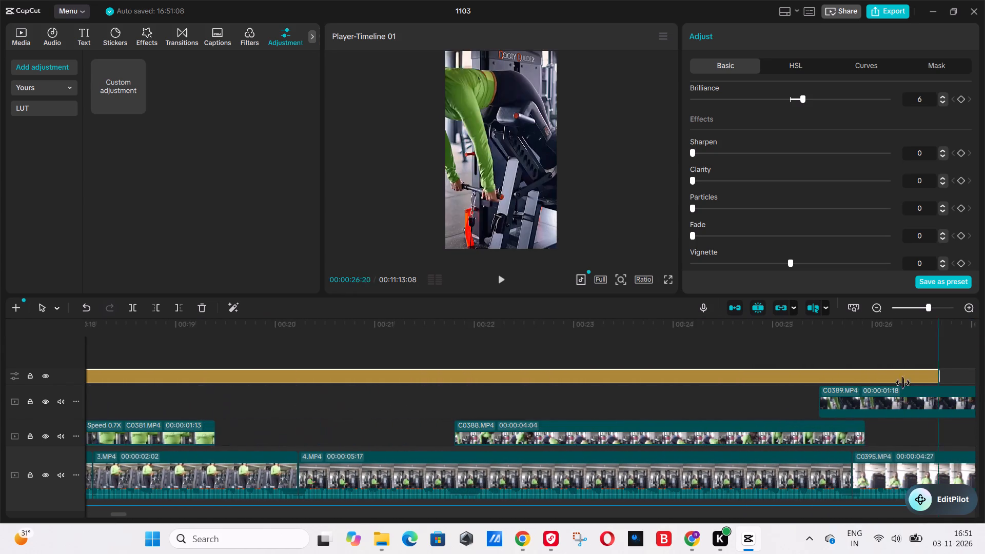
{"action": "left_click_drag", "start_coordinate": [903, 383], "coordinate": [639, 387]}
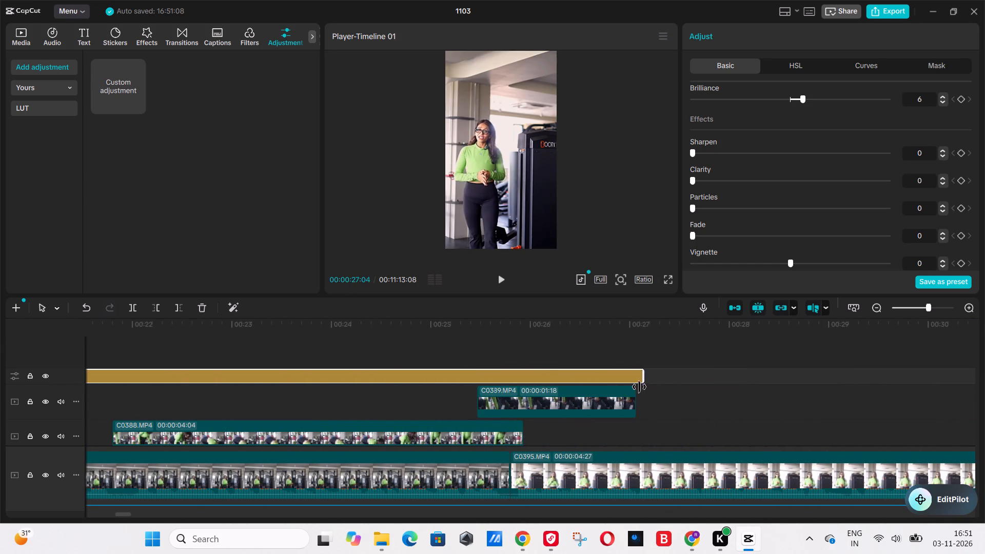
{"action": "left_click_drag", "start_coordinate": [639, 387], "coordinate": [735, 371]}
Compare the C0395.MP4 footage just past and under the adjustment layer's end, and inspect the graded frame full screen.
{"action": "left_click", "coordinate": [714, 352]}
{"action": "left_click_drag", "start_coordinate": [701, 333], "coordinate": [756, 337]}
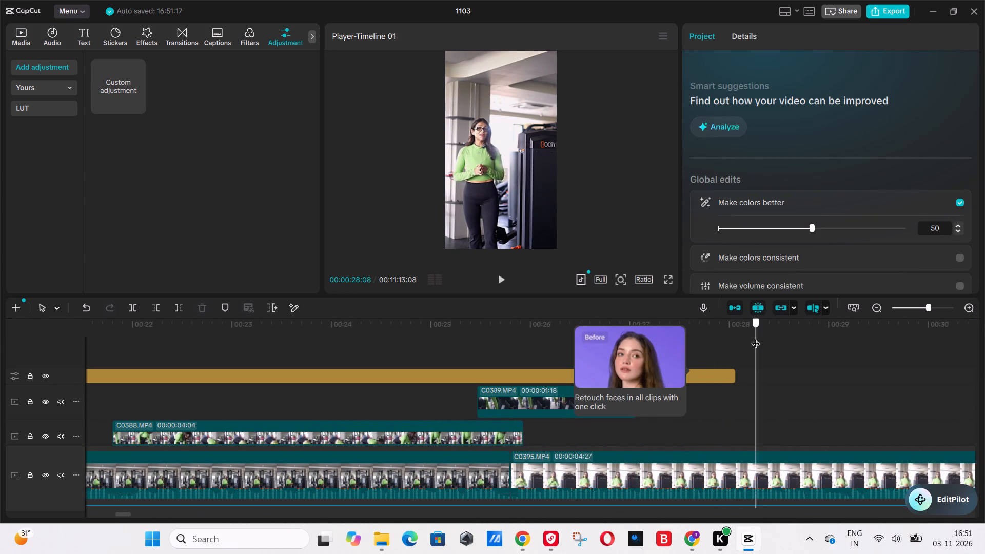
{"action": "left_click_drag", "start_coordinate": [756, 337], "coordinate": [770, 349]}
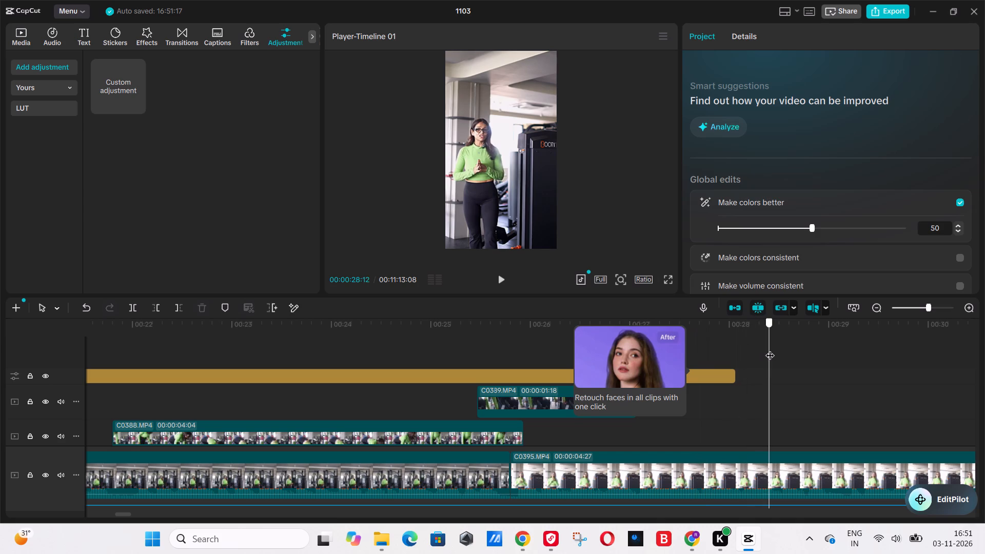
{"action": "left_click_drag", "start_coordinate": [770, 349], "coordinate": [701, 359]}
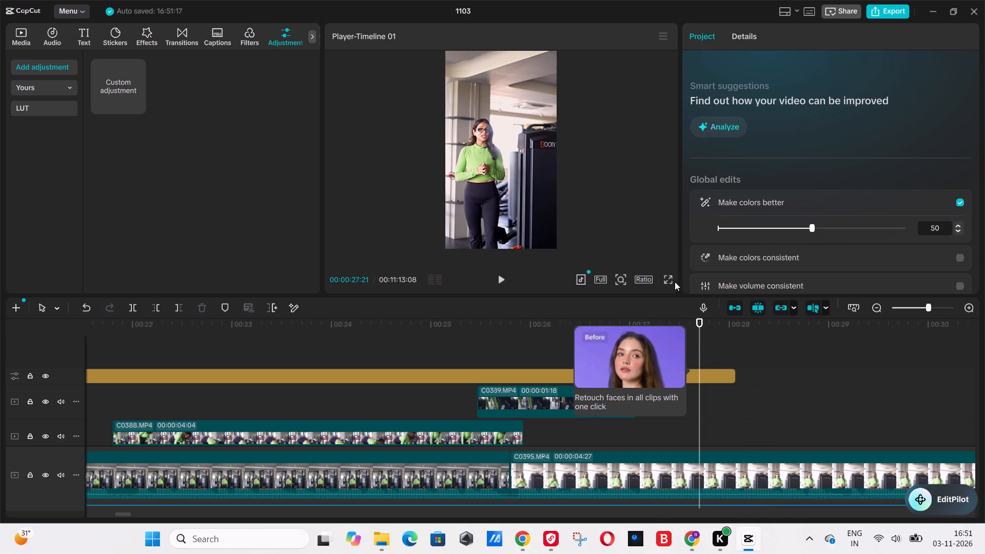
{"action": "left_click", "coordinate": [674, 282]}
{"action": "left_click", "coordinate": [666, 278]}
{"action": "left_click", "coordinate": [482, 214]}
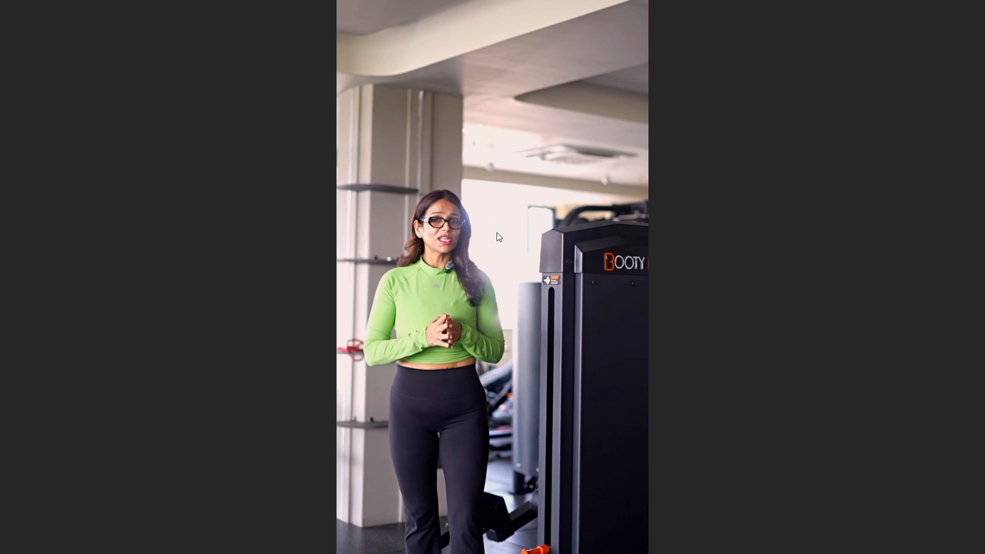
{"action": "key", "text": "Escape"}
Play the graded sequence from the start of the timeline to about 00:20 to review the colours.
{"action": "left_click", "coordinate": [339, 343]}
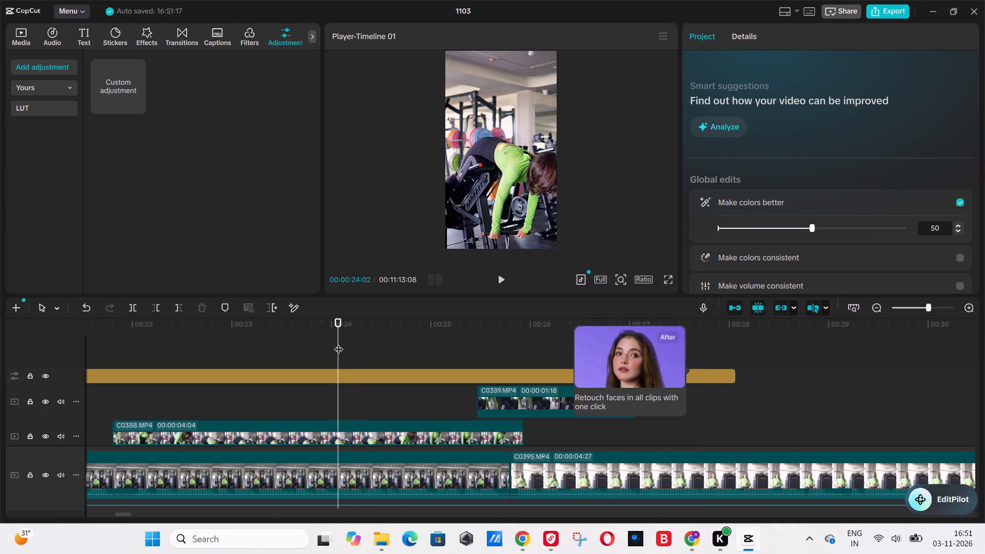
{"action": "left_click_drag", "start_coordinate": [341, 335], "coordinate": [0, 301]}
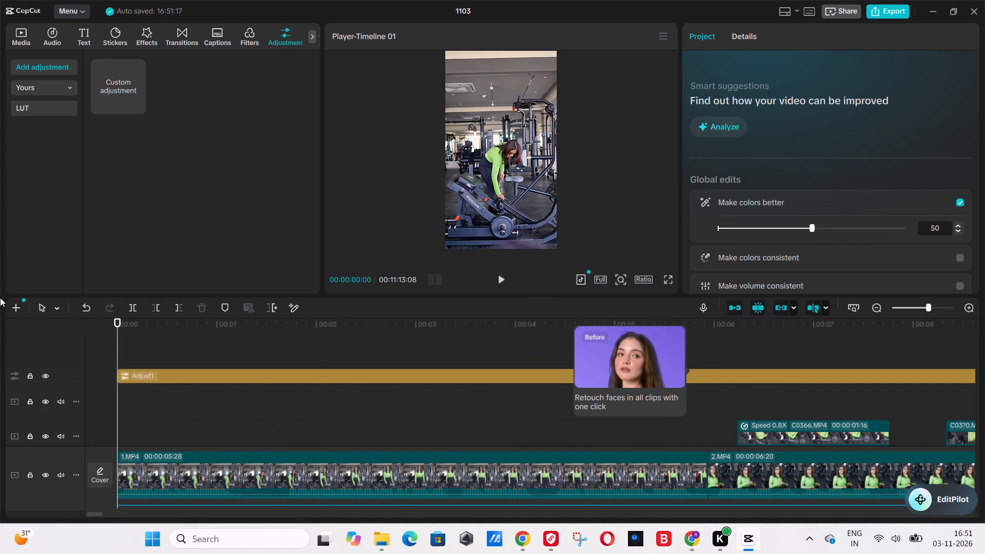
{"action": "key", "text": "space"}
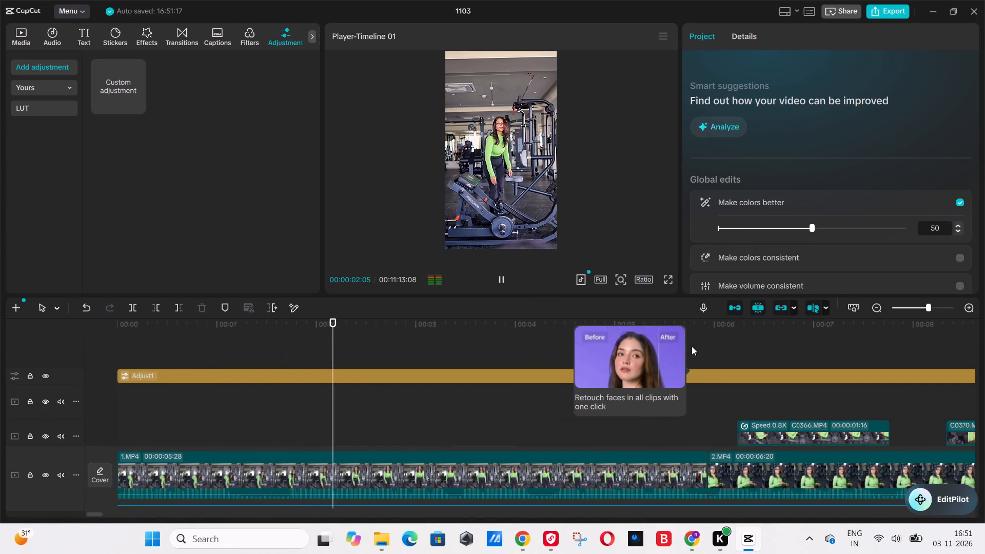
{"action": "left_click", "coordinate": [659, 213]}
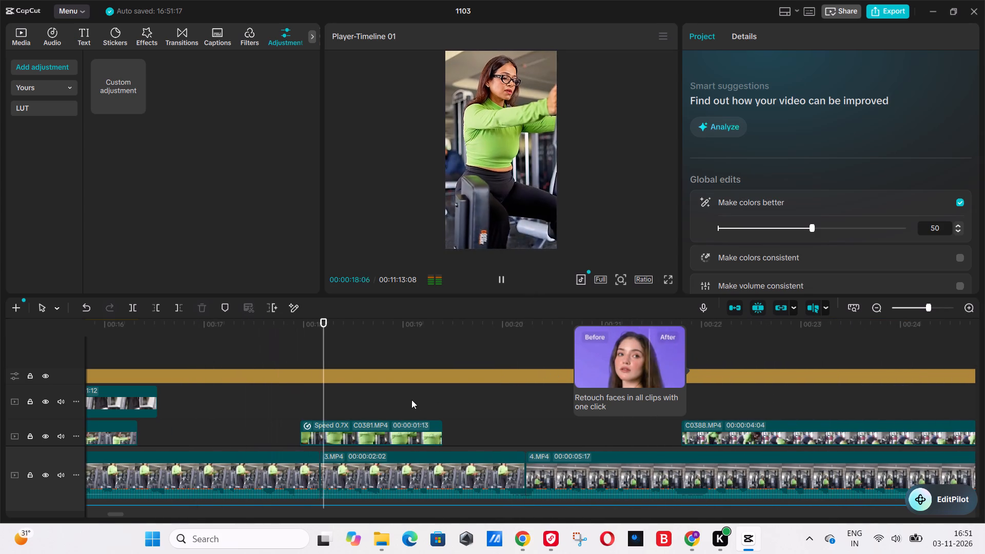
{"action": "key", "text": "space"}
{"action": "key", "text": "space"}
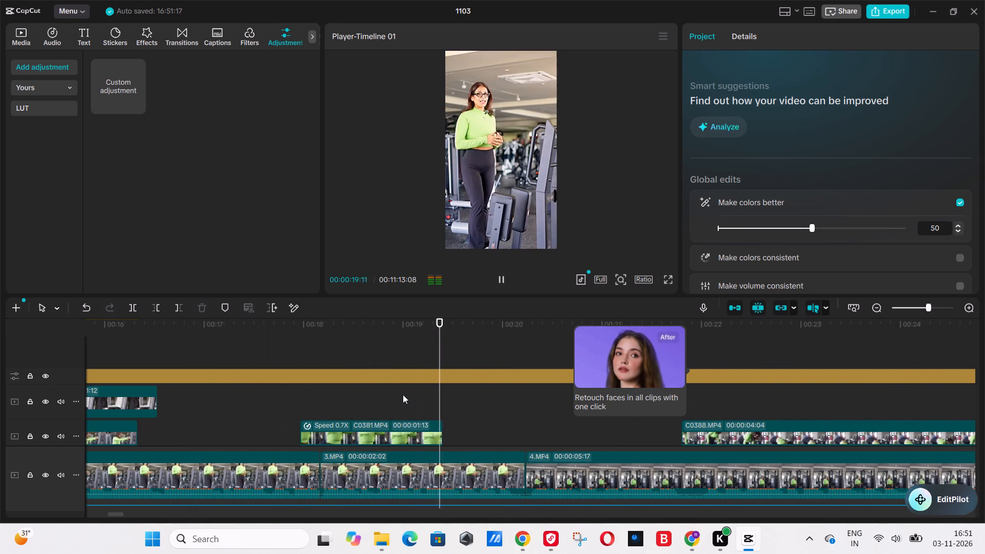
{"action": "key", "text": "space"}
Try Highlight values between -3 and 10 on the custom adjustment layer and settle on 0.
{"action": "left_click", "coordinate": [416, 379]}
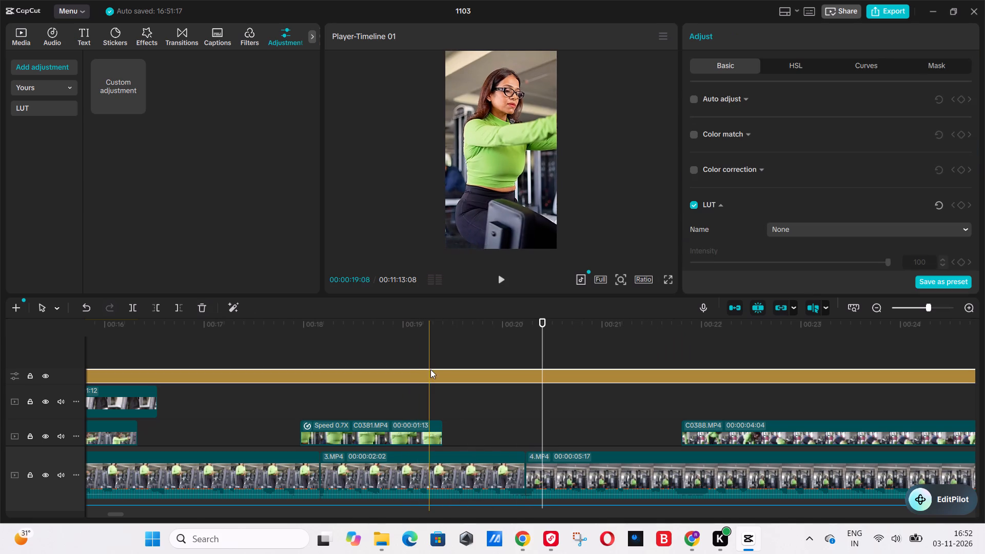
{"action": "scroll", "coordinate": [812, 197], "scroll_direction": "down", "scroll_amount": 4}
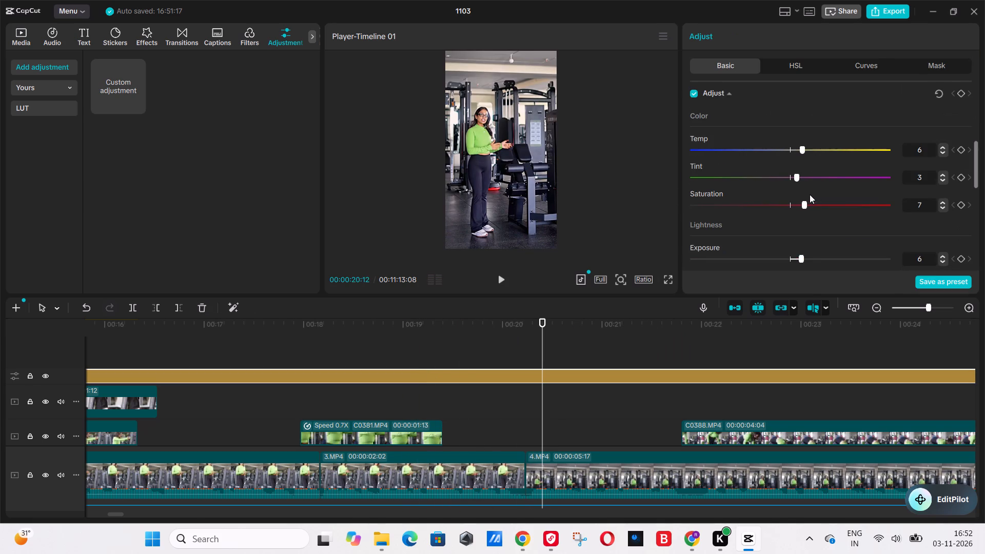
{"action": "scroll", "coordinate": [804, 193], "scroll_direction": "down", "scroll_amount": 2}
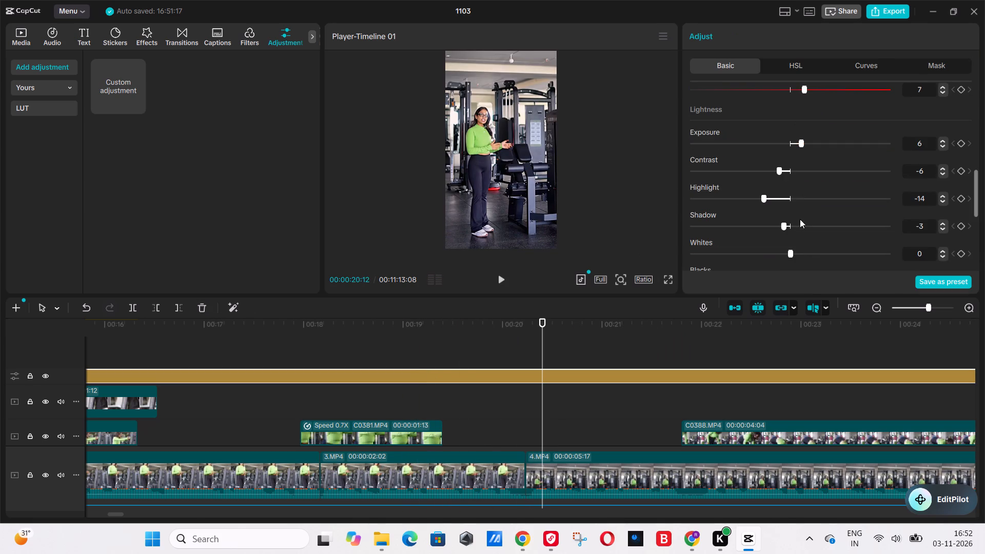
{"action": "left_click_drag", "start_coordinate": [770, 202], "coordinate": [806, 202]}
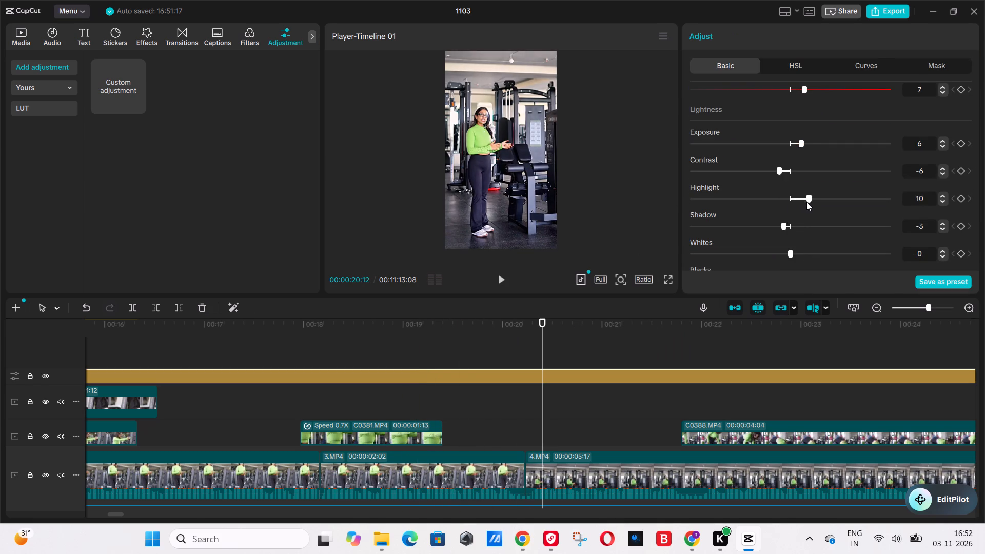
{"action": "left_click_drag", "start_coordinate": [806, 202], "coordinate": [788, 208]}
{"action": "left_click_drag", "start_coordinate": [788, 208], "coordinate": [799, 212]}
{"action": "left_click_drag", "start_coordinate": [799, 212], "coordinate": [795, 209]}
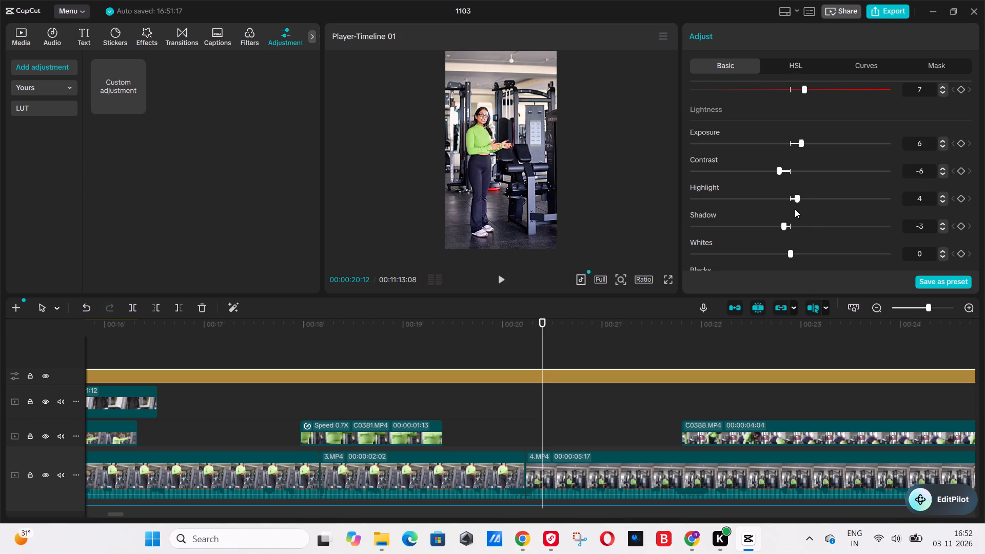
{"action": "left_click_drag", "start_coordinate": [795, 209], "coordinate": [797, 208]}
{"action": "left_click_drag", "start_coordinate": [797, 208], "coordinate": [781, 208]}
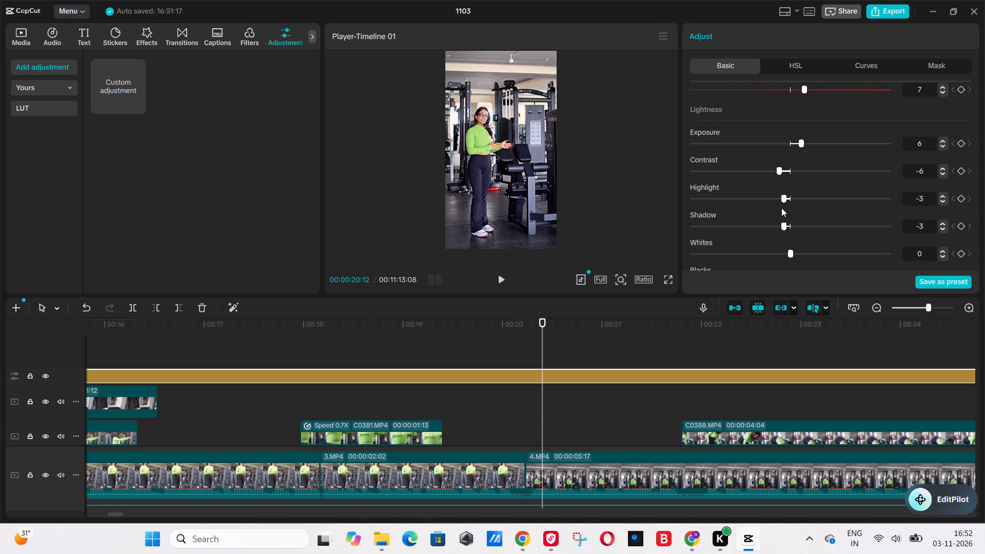
{"action": "left_click_drag", "start_coordinate": [781, 208], "coordinate": [796, 209]}
{"action": "left_click_drag", "start_coordinate": [796, 209], "coordinate": [808, 206]}
{"action": "left_click_drag", "start_coordinate": [808, 206], "coordinate": [791, 206]}
{"action": "scroll", "coordinate": [796, 188], "scroll_direction": "down", "scroll_amount": 6}
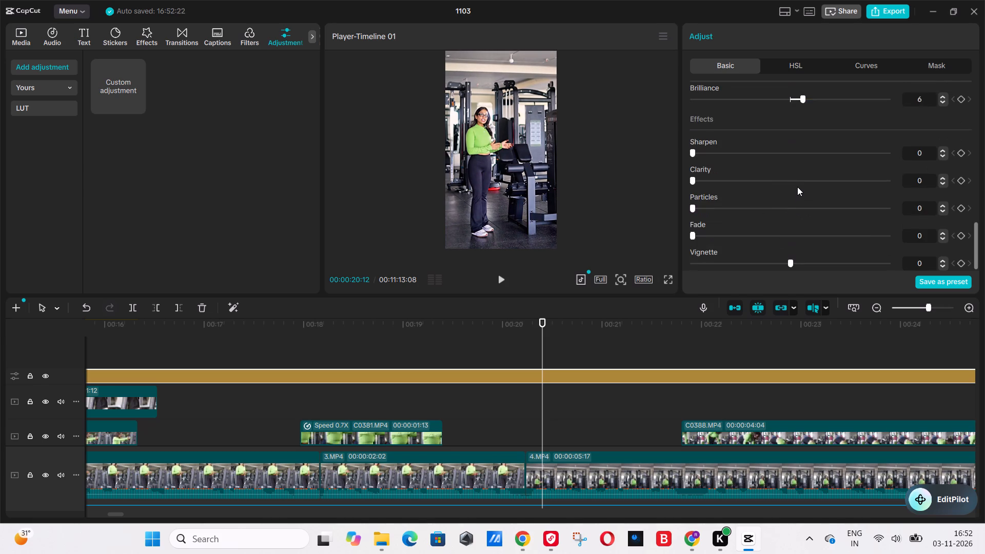
Toggle the adjustment layer off and on to compare the frame at about 00:20 with and without the grade.
{"action": "scroll", "coordinate": [798, 188], "scroll_direction": "up", "scroll_amount": 4}
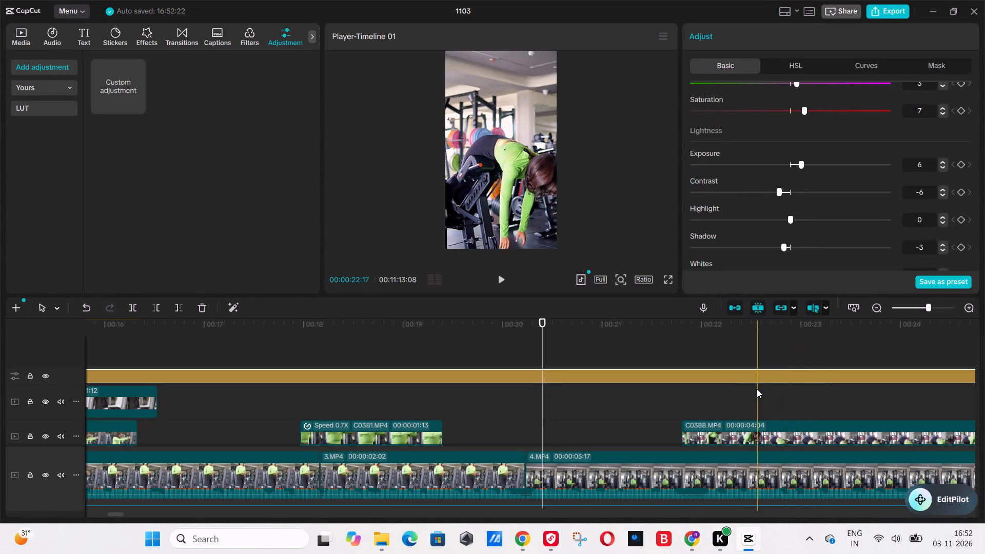
{"action": "scroll", "coordinate": [587, 369], "scroll_direction": "down", "scroll_amount": 2}
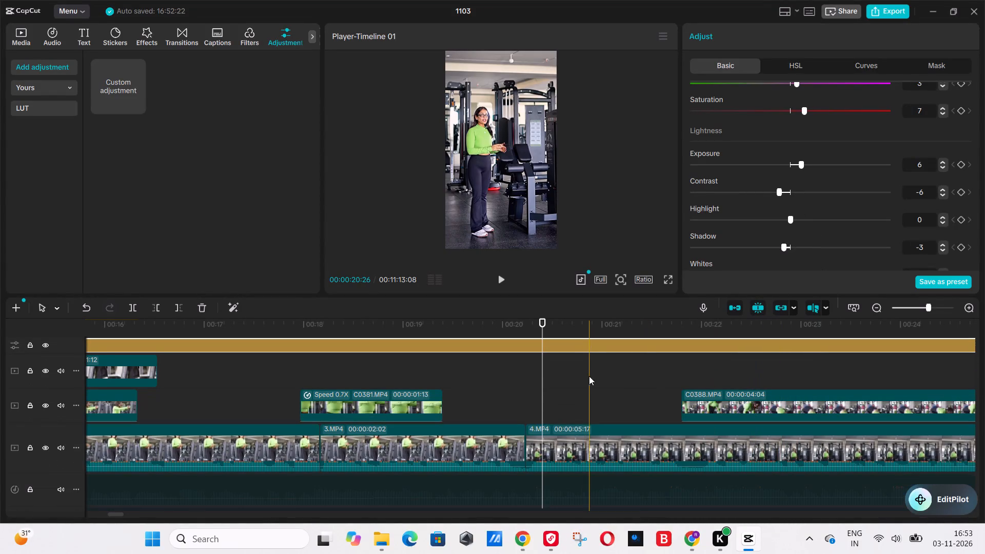
{"action": "key", "text": "v"}
{"action": "key", "text": "v"}
{"action": "type", "text": "vv"}
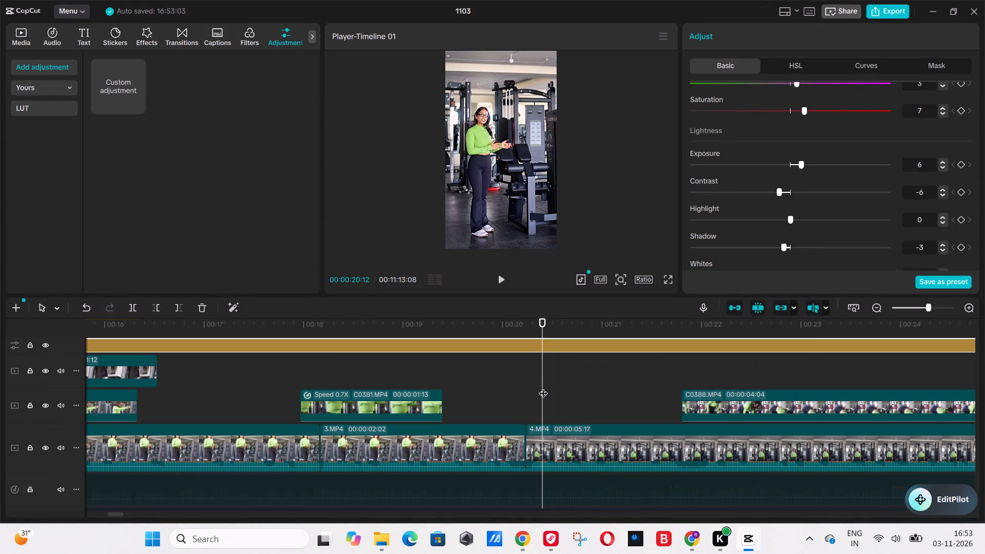
{"action": "key", "text": "v"}
{"action": "key", "text": "v"}
Set the adjustment layer's Brilliance to 0.
{"action": "scroll", "coordinate": [786, 231], "scroll_direction": "down", "scroll_amount": 2}
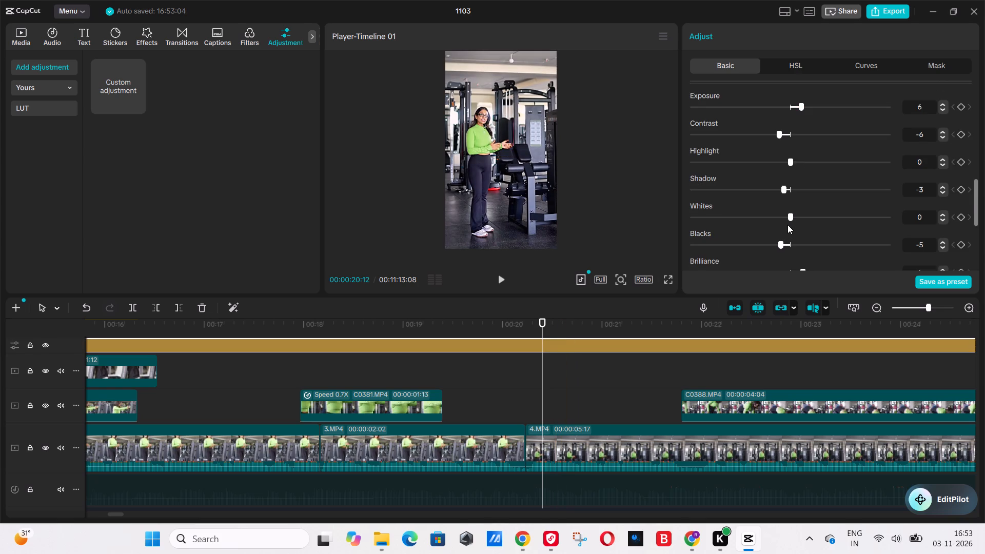
{"action": "scroll", "coordinate": [790, 220], "scroll_direction": "down", "scroll_amount": 1}
{"action": "left_click_drag", "start_coordinate": [798, 153], "coordinate": [790, 152]}
Set the adjustment layer's Temp and Saturation to 0.
{"action": "scroll", "coordinate": [790, 152], "scroll_direction": "up", "scroll_amount": 2}
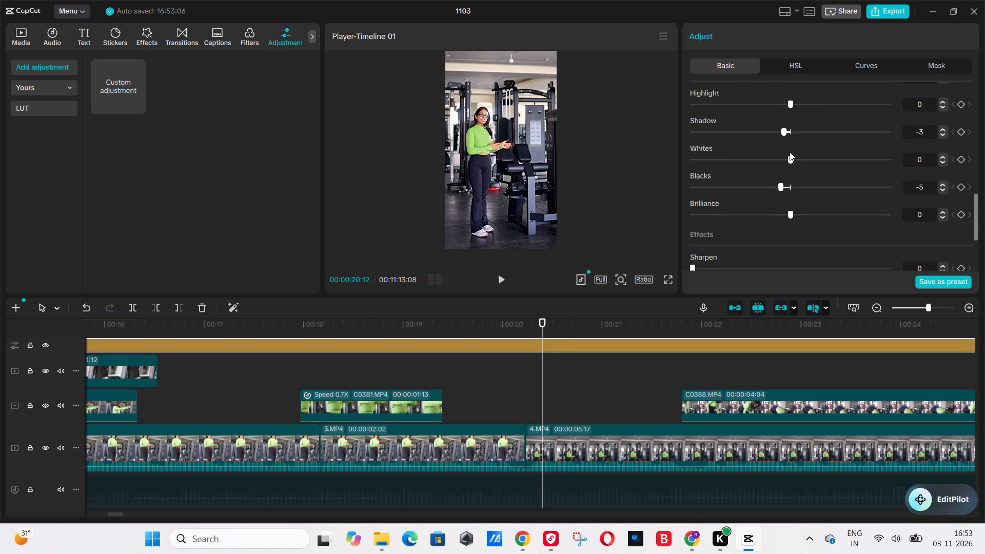
{"action": "scroll", "coordinate": [790, 152], "scroll_direction": "up", "scroll_amount": 14}
{"action": "scroll", "coordinate": [790, 157], "scroll_direction": "down", "scroll_amount": 3}
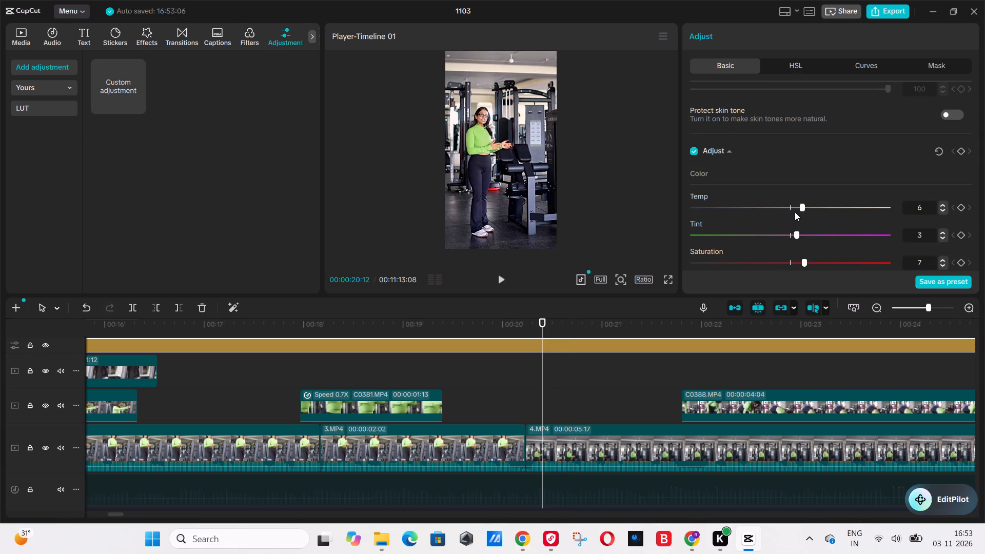
{"action": "left_click_drag", "start_coordinate": [795, 212], "coordinate": [789, 213]}
{"action": "left_click_drag", "start_coordinate": [801, 261], "coordinate": [794, 263]}
Try Vignette at 0 and 4 on the adjustment layer and leave it slightly above 0.
{"action": "scroll", "coordinate": [794, 263], "scroll_direction": "down", "scroll_amount": 3}
{"action": "scroll", "coordinate": [781, 201], "scroll_direction": "down", "scroll_amount": 15}
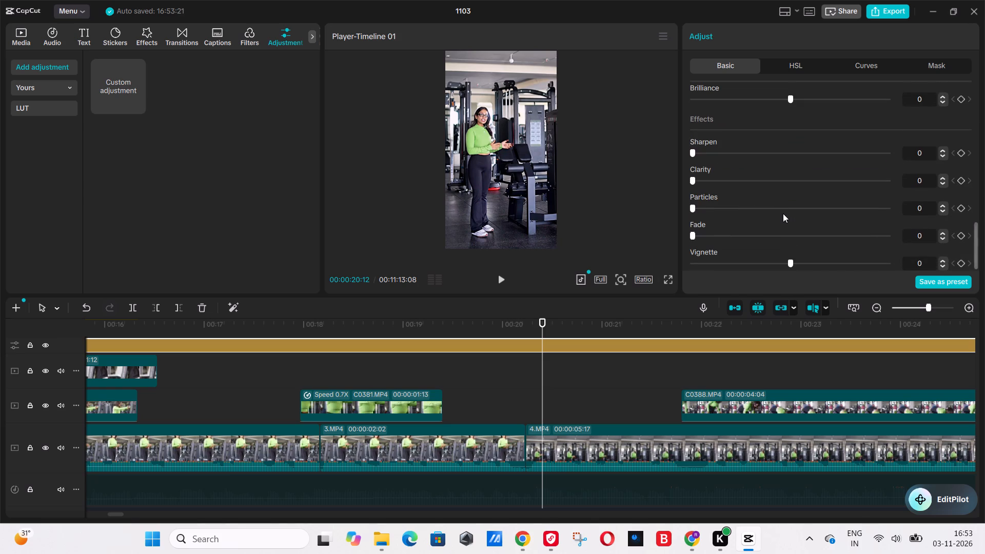
{"action": "left_click_drag", "start_coordinate": [786, 259], "coordinate": [774, 264]}
{"action": "left_click_drag", "start_coordinate": [774, 264], "coordinate": [790, 275]}
{"action": "left_click_drag", "start_coordinate": [790, 275], "coordinate": [795, 277]}
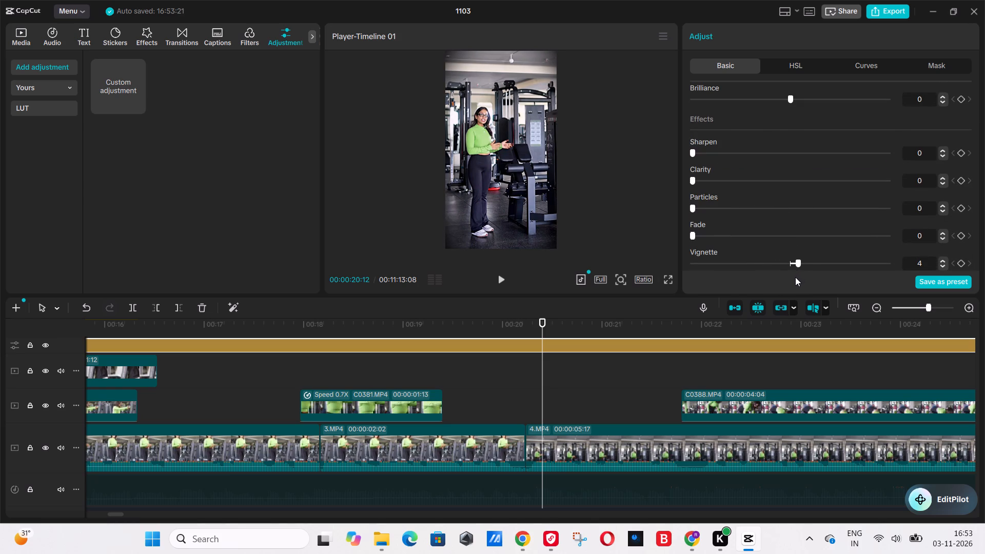
{"action": "left_click_drag", "start_coordinate": [795, 277], "coordinate": [793, 279]}
Switch to Chrome and bring up the other profile's window on its Google Drive tab.
{"action": "key", "text": "alt+Tab"}
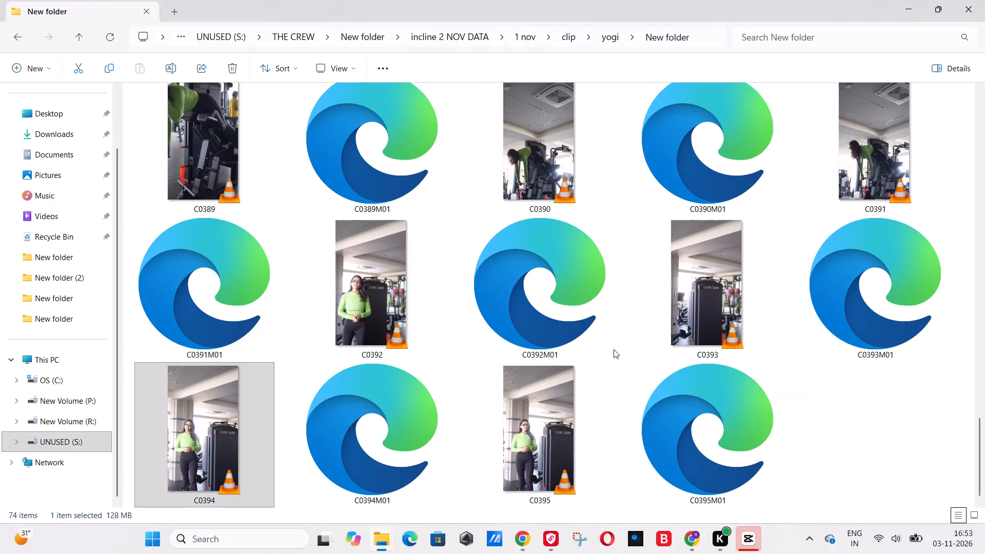
{"action": "key", "text": "alt+Tab"}
{"action": "key", "text": "alt+Tab"}
{"action": "key", "text": "alt+Tab"}
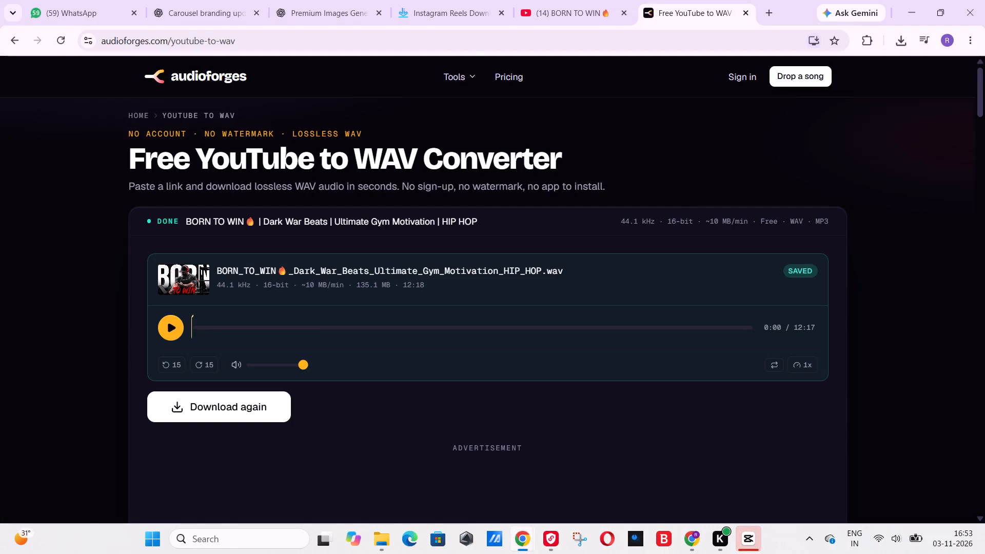
{"action": "left_click", "coordinate": [945, 34]}
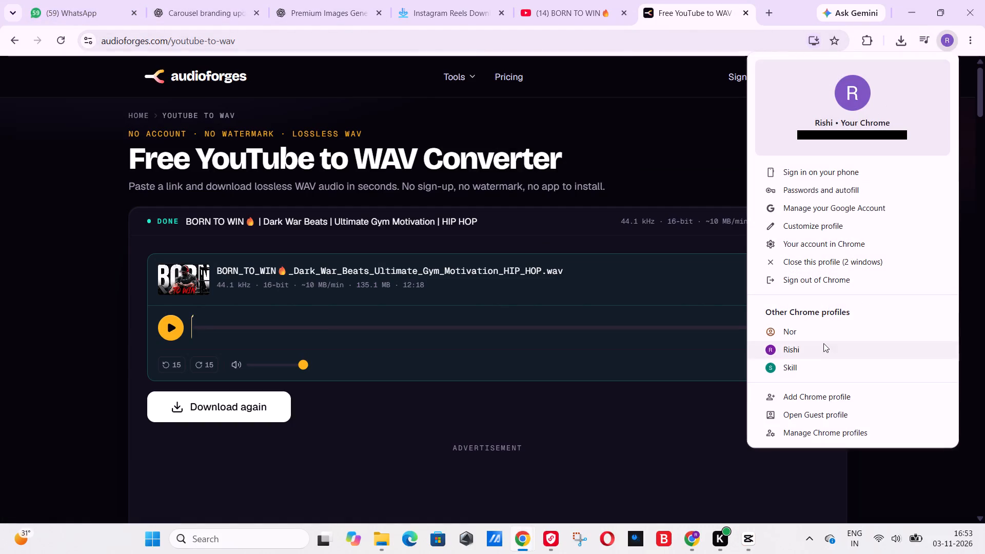
{"action": "left_click", "coordinate": [823, 346]}
{"action": "left_click", "coordinate": [8, 11]}
{"action": "left_click", "coordinate": [29, 3]}
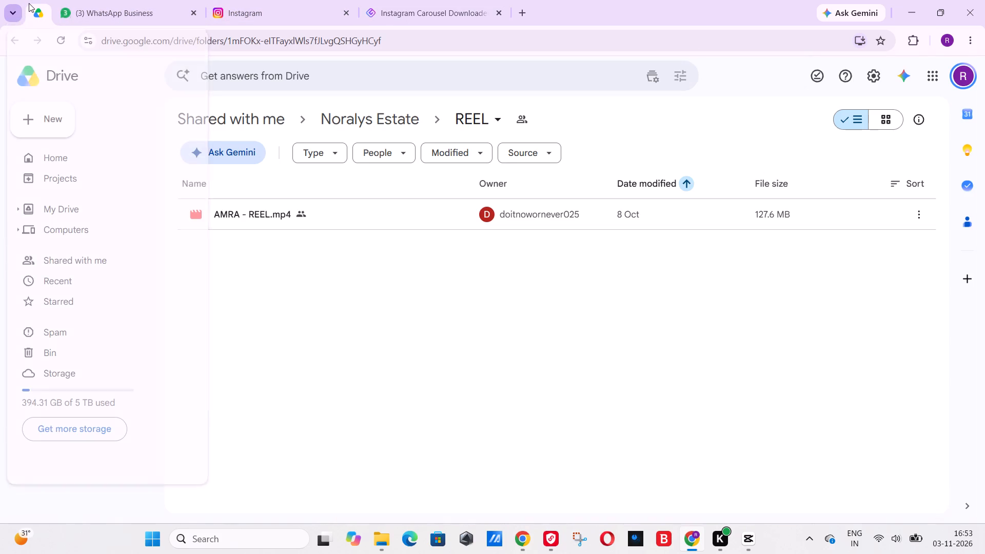
In the shared Noralys Estate folder, look into the CAROUSEL folder, and open the AD CREATIVES folder instead.
{"action": "left_click", "coordinate": [362, 116]}
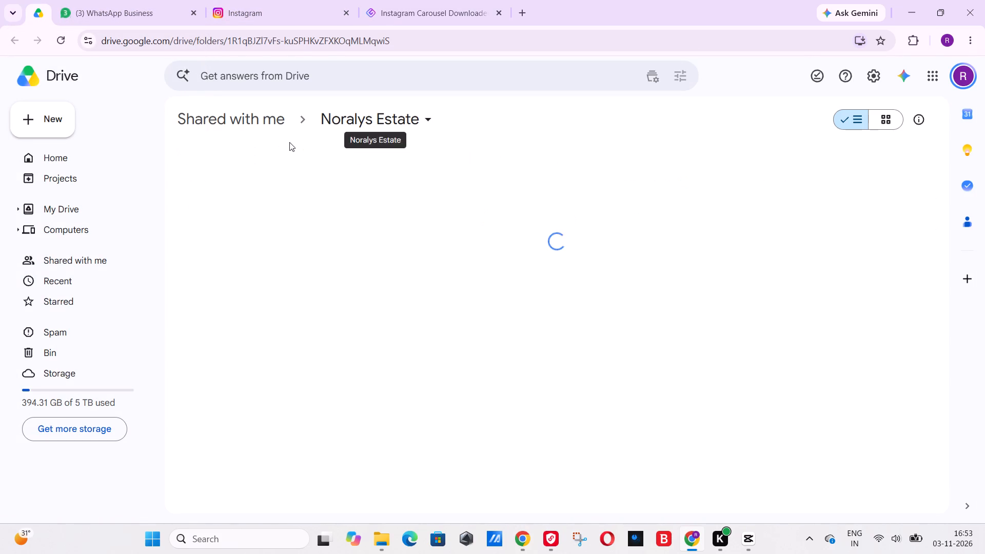
{"action": "double_click", "coordinate": [255, 212]}
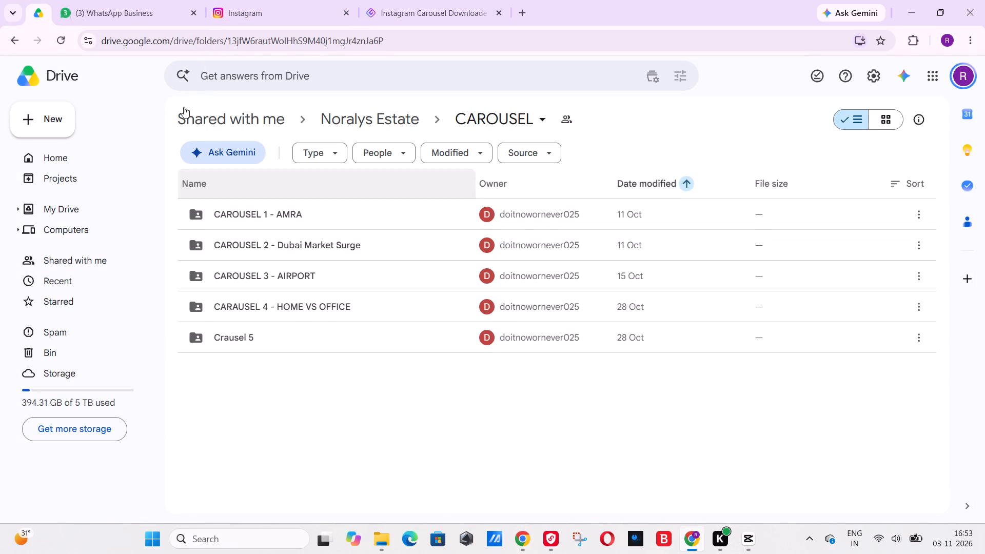
{"action": "left_click", "coordinate": [8, 44]}
{"action": "left_click", "coordinate": [280, 278]}
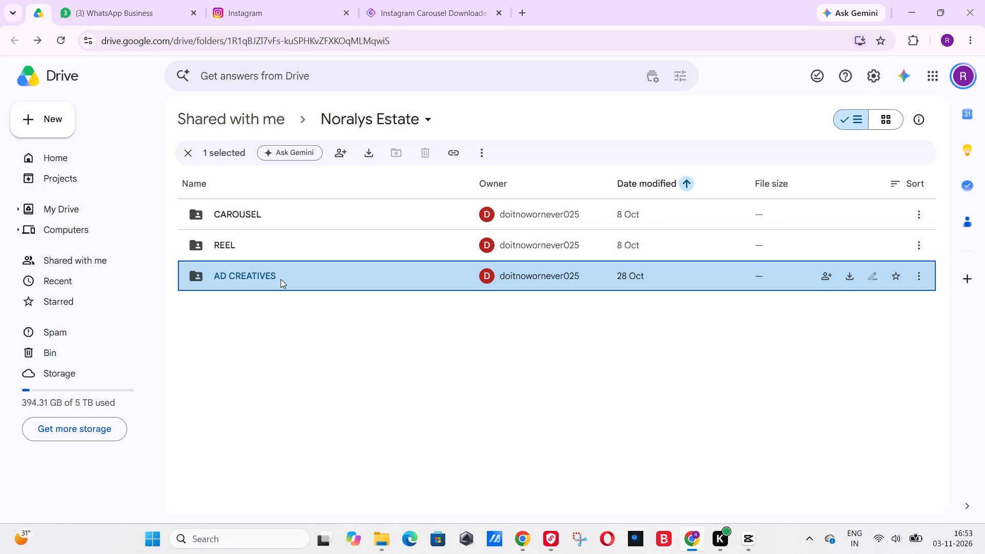
{"action": "key", "text": "Right"}
{"action": "key", "text": "Down"}
{"action": "double_click", "coordinate": [281, 279]}
Restore the normal page zoom and show the AD CREATIVES files as a thumbnail grid.
{"action": "scroll", "coordinate": [506, 229], "scroll_direction": "up", "scroll_amount": 18, "text": "ctrl"}
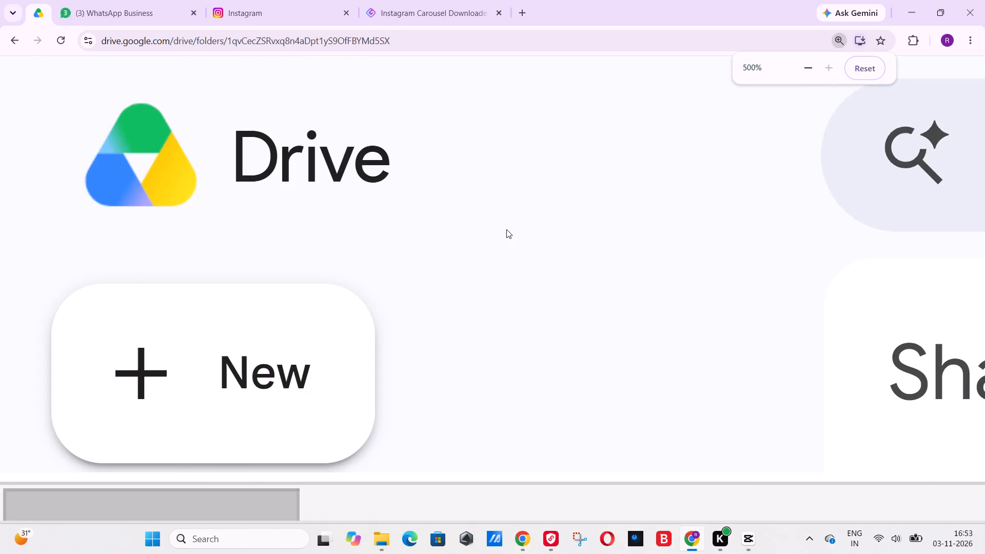
{"action": "scroll", "coordinate": [506, 229], "scroll_direction": "down", "scroll_amount": 9, "text": "ctrl"}
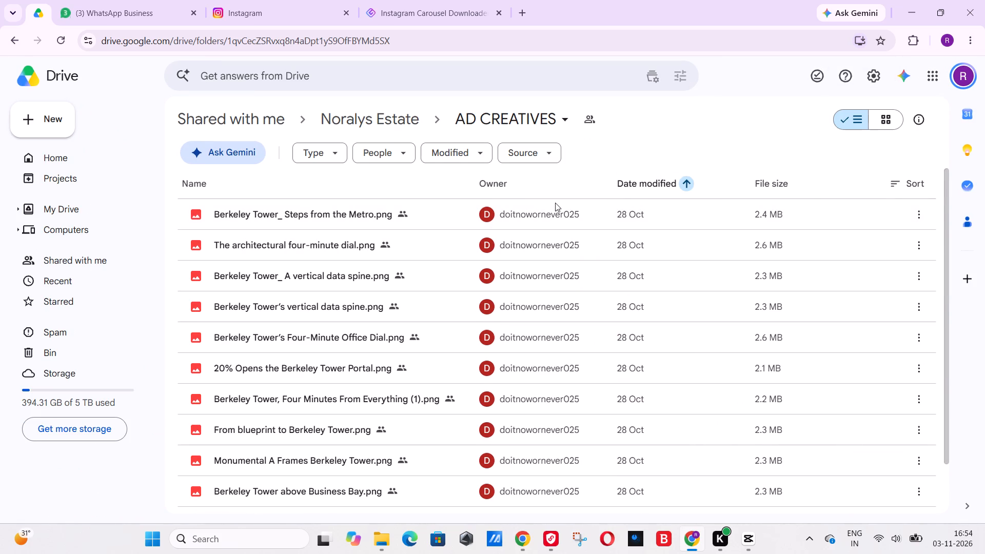
{"action": "scroll", "coordinate": [522, 247], "scroll_direction": "down", "scroll_amount": 4}
{"action": "scroll", "coordinate": [524, 260], "scroll_direction": "up", "scroll_amount": 5}
{"action": "left_click", "coordinate": [888, 130]}
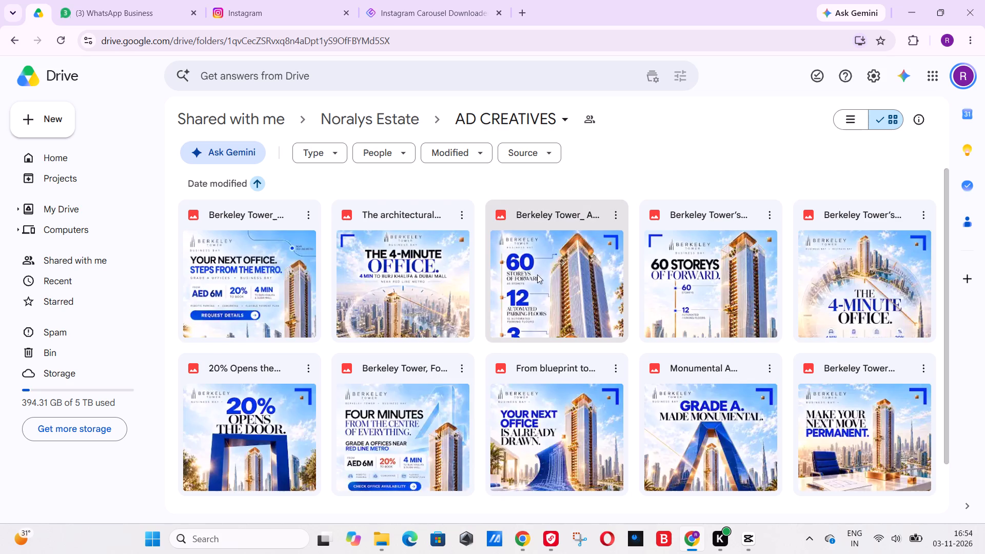
Look through the Berkeley Tower ad images and open the "20% Opens the Berkeley Tower Portal" image.
{"action": "scroll", "coordinate": [624, 286], "scroll_direction": "down", "scroll_amount": 3}
{"action": "scroll", "coordinate": [760, 325], "scroll_direction": "down", "scroll_amount": 2}
{"action": "scroll", "coordinate": [955, 394], "scroll_direction": "up", "scroll_amount": 3}
{"action": "scroll", "coordinate": [890, 328], "scroll_direction": "down", "scroll_amount": 2}
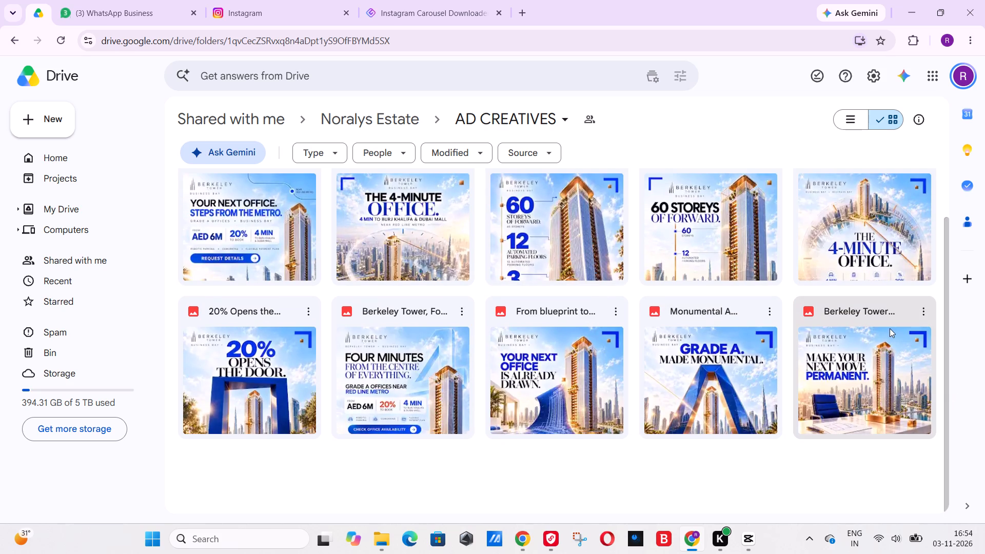
{"action": "scroll", "coordinate": [890, 328], "scroll_direction": "down", "scroll_amount": 2}
{"action": "scroll", "coordinate": [828, 317], "scroll_direction": "up", "scroll_amount": 5}
{"action": "double_click", "coordinate": [284, 418]}
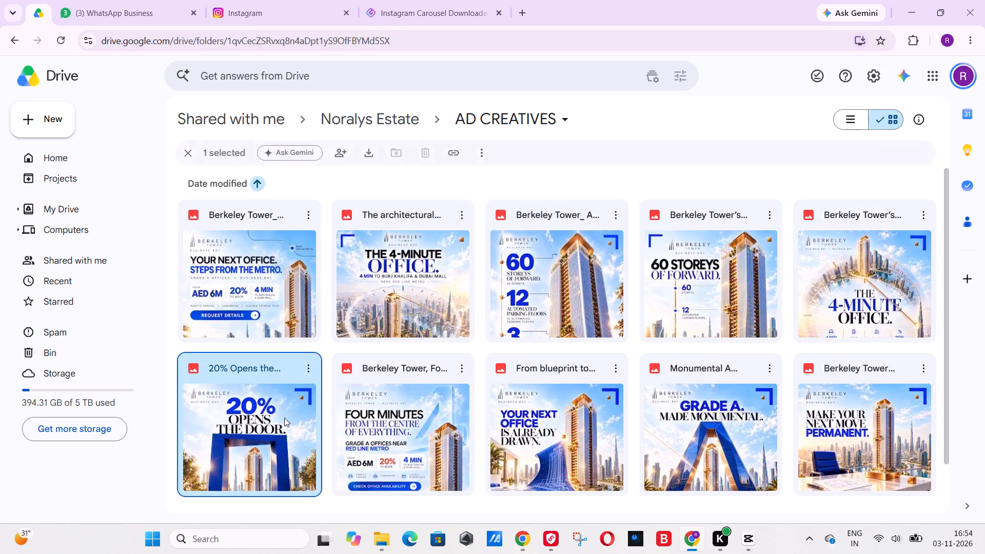